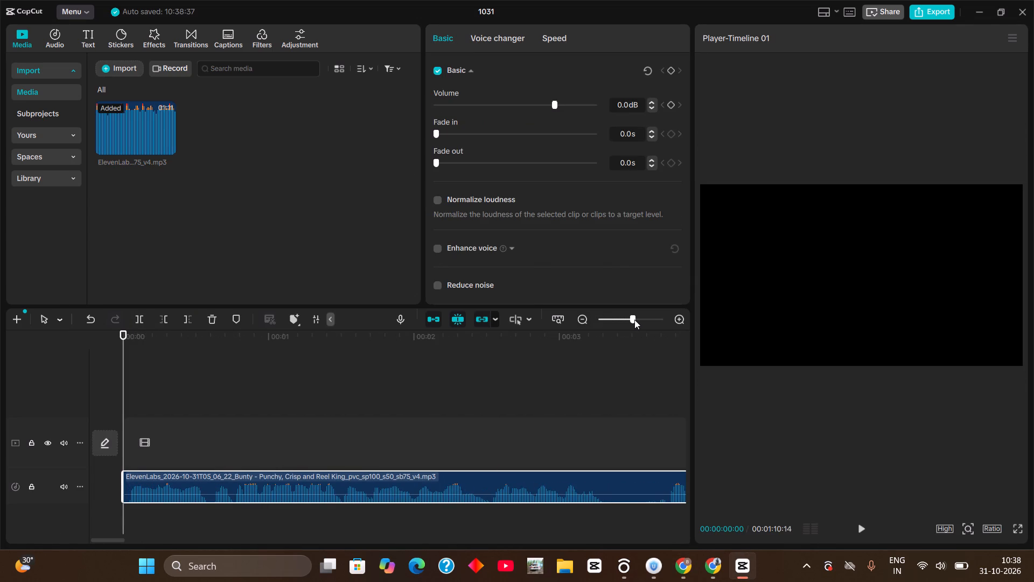
drag(634, 320, 631, 321)
click(631, 321)
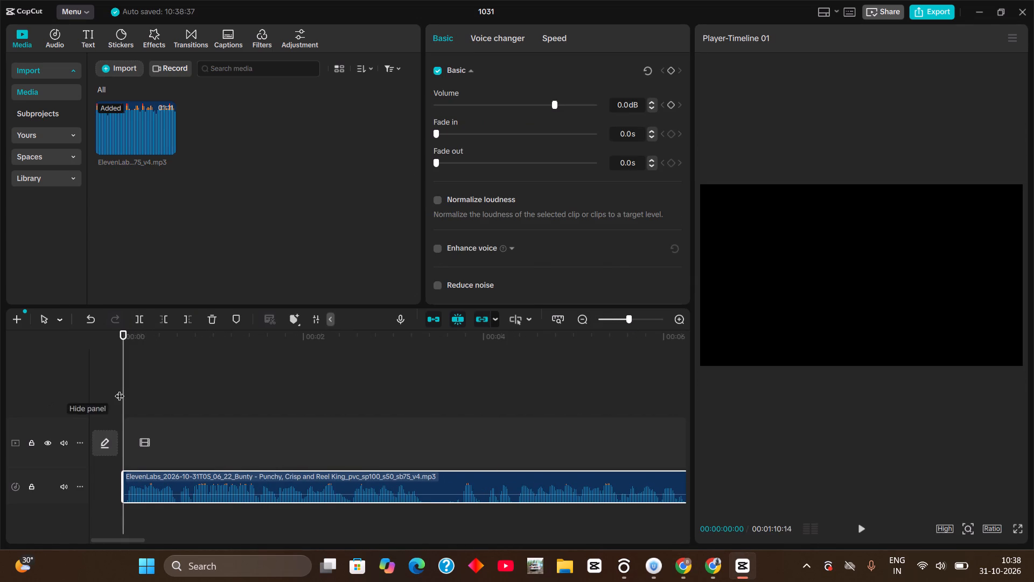
drag(122, 390, 128, 393)
click(128, 393)
key(ctrl+b)
click(124, 482)
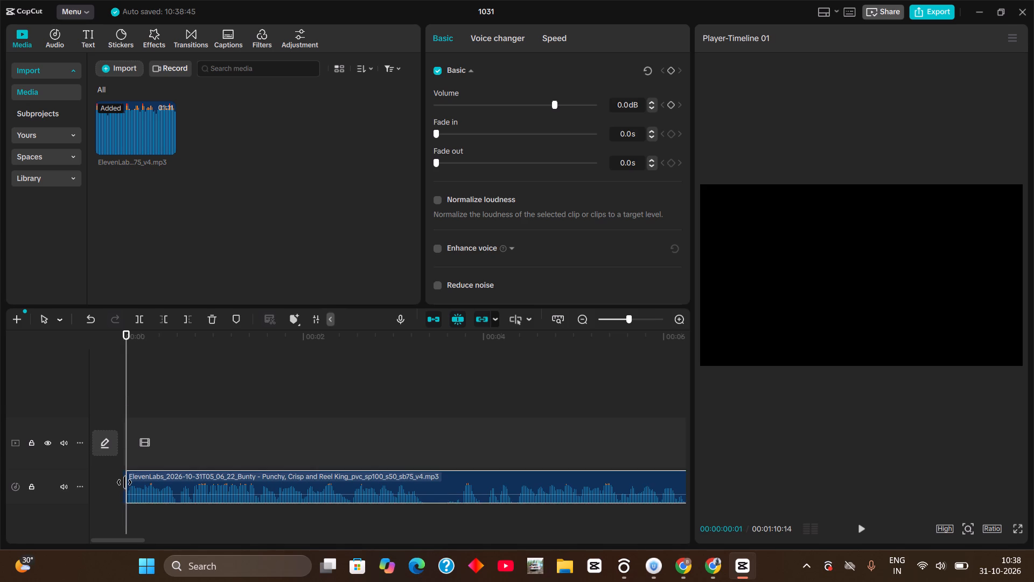
key(BackSpace)
Cut the pause between about 00:00:03:09 and 00:00:03:23 out of the voice-over and move the following clip against the first one.
drag(125, 433, 309, 438)
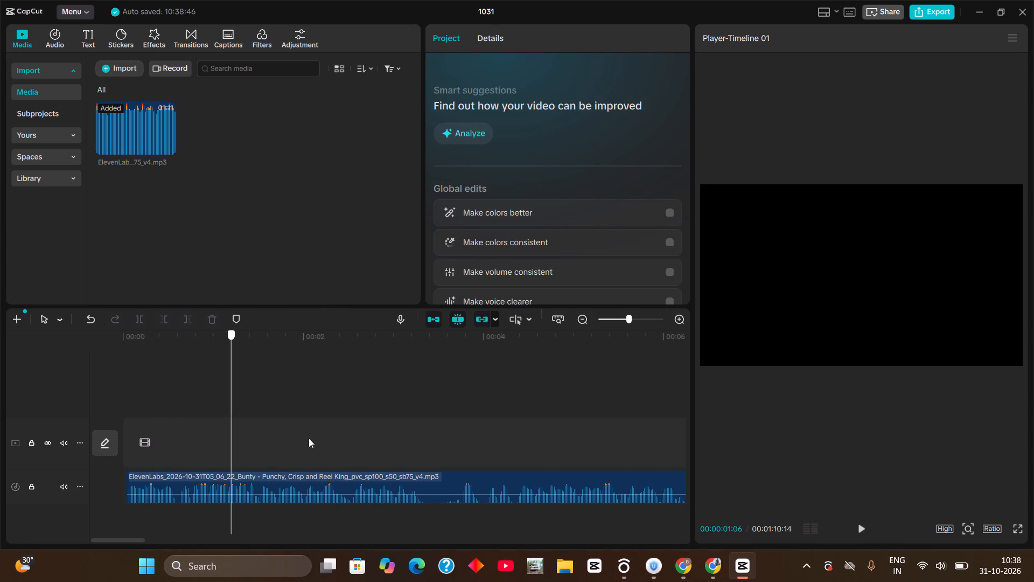
drag(309, 438, 422, 446)
key(ctrl+b)
click(422, 446)
click(431, 476)
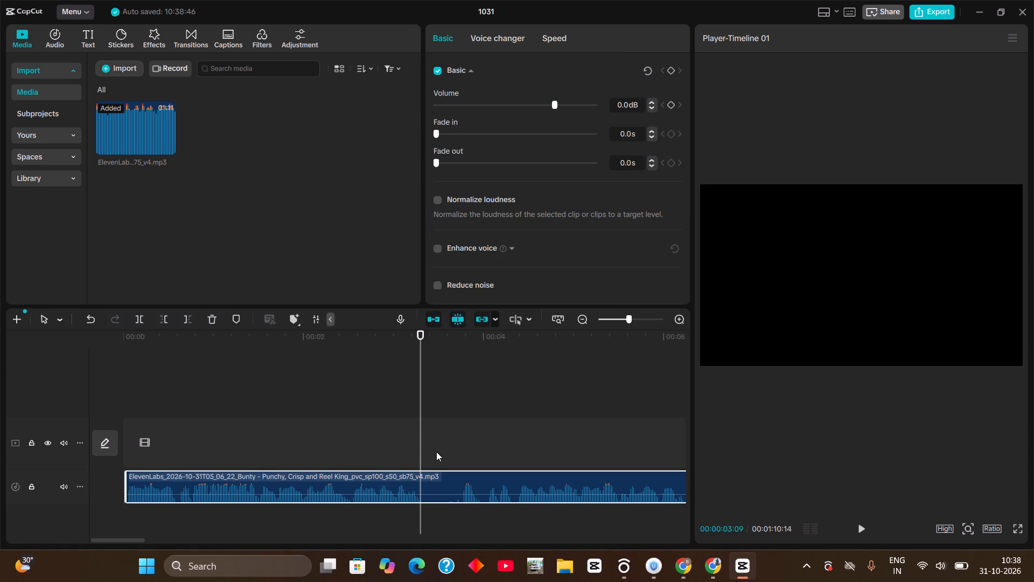
key(ctrl+b)
drag(423, 415, 464, 426)
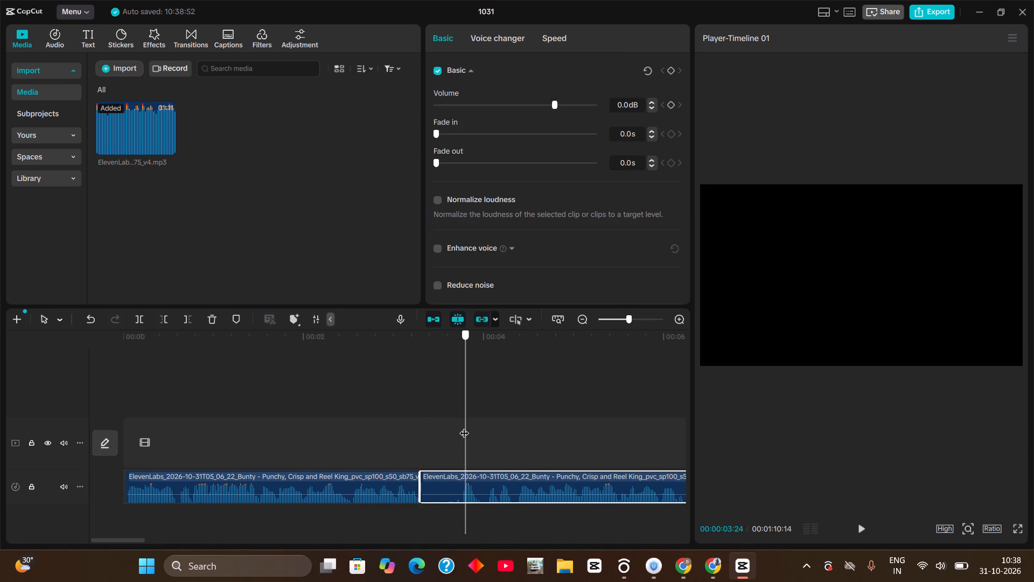
drag(464, 426, 461, 429)
ctrl+click(461, 429)
key(ctrl+b)
click(437, 492)
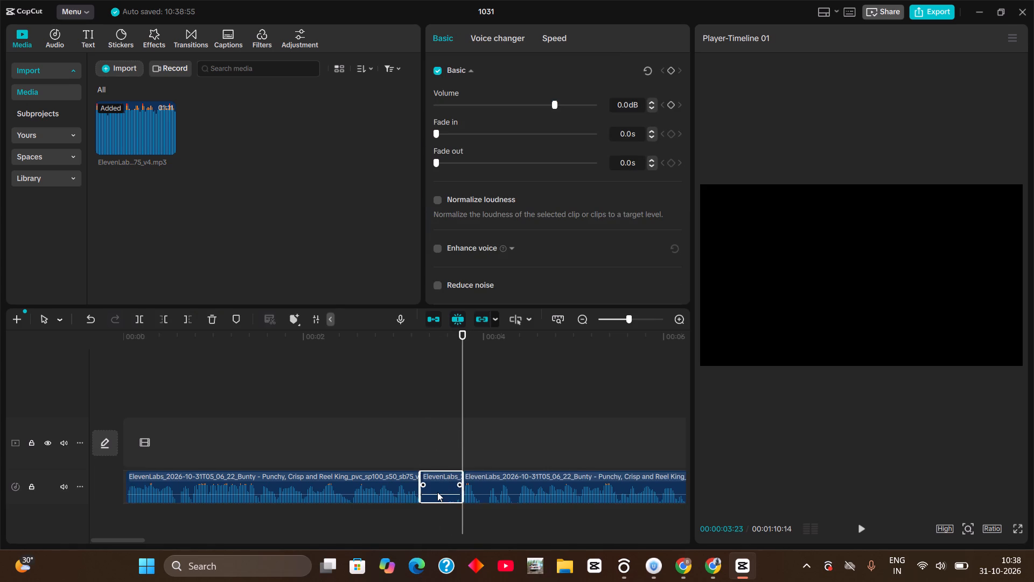
key(BackSpace)
drag(492, 486, 450, 488)
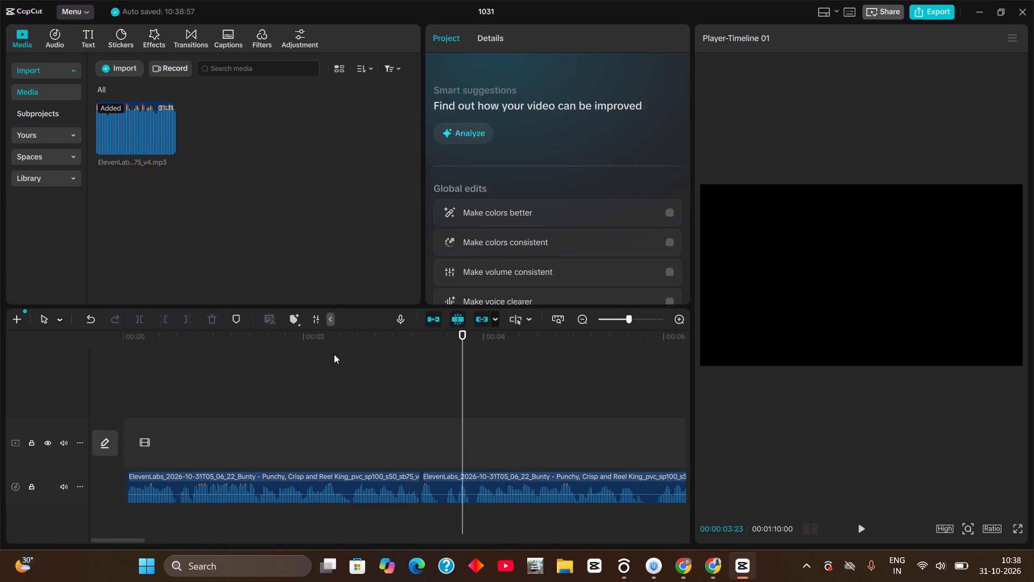
Play a short stretch of the voice-over from 00:00:03:23 to check the audio.
click(334, 354)
key(space)
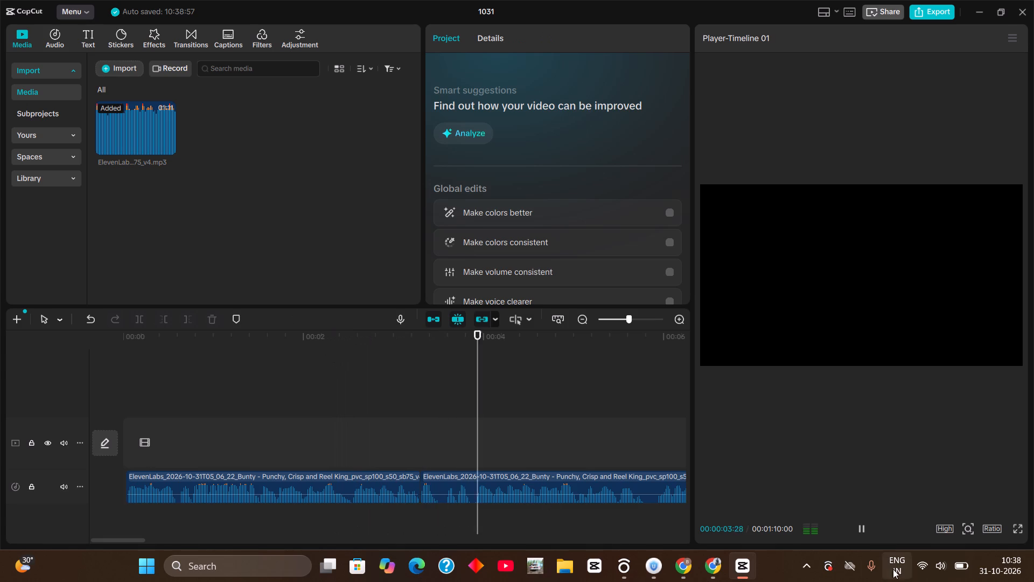
key(space)
Raise the Windows speaker volume to a little over two-thirds of its range.
click(940, 567)
triple_click(943, 567)
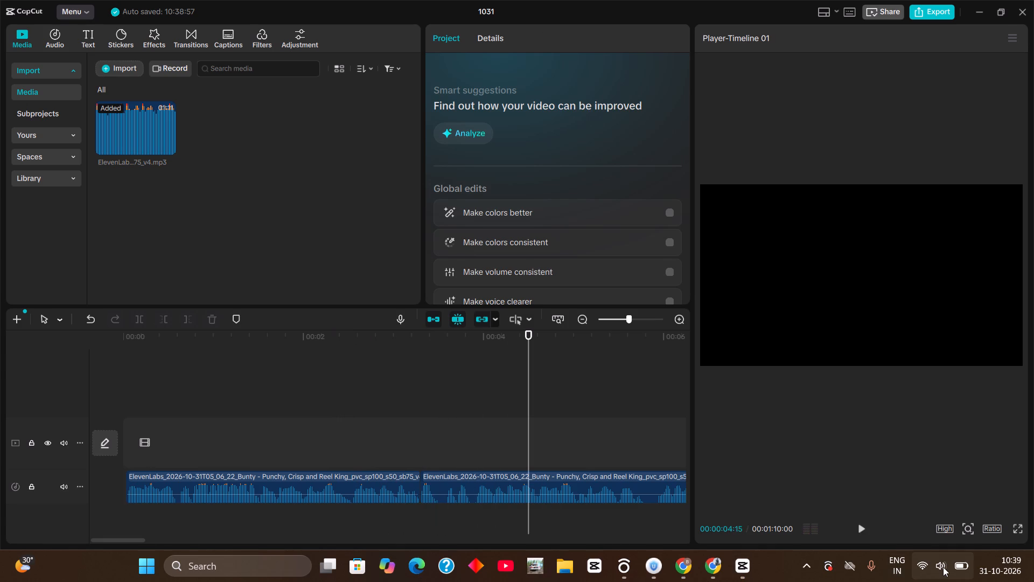
click(943, 567)
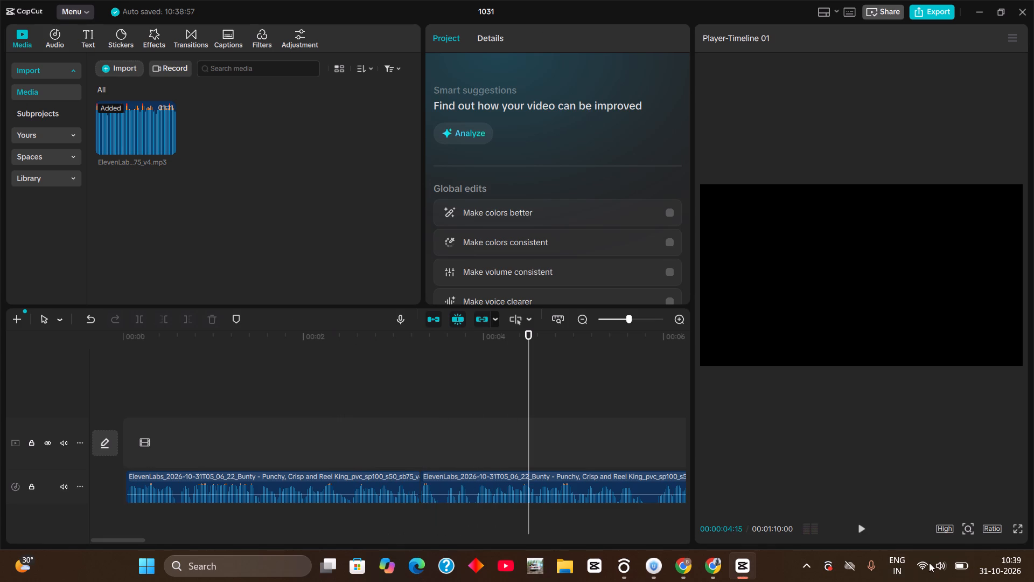
click(940, 569)
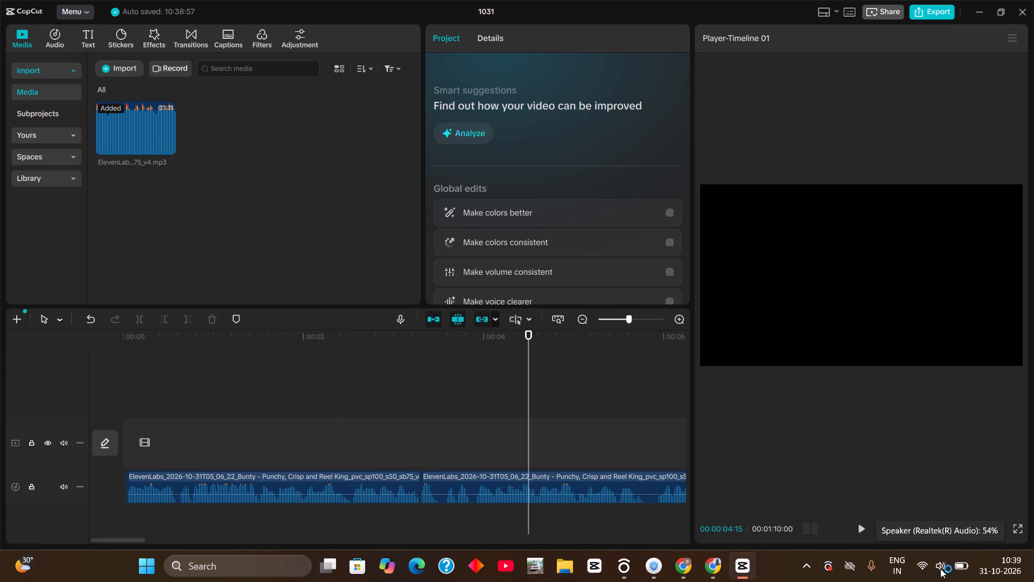
click(940, 569)
click(939, 487)
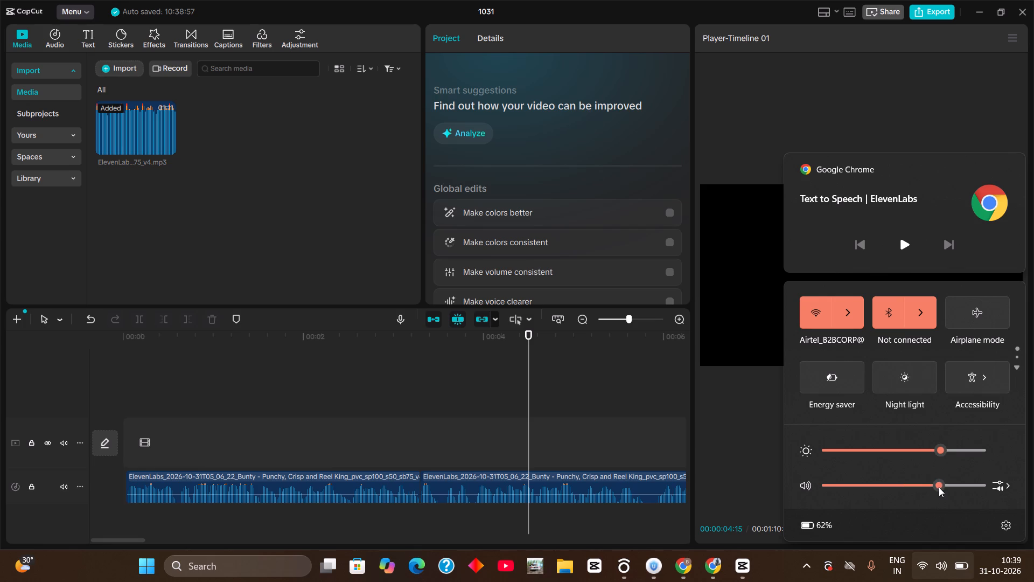
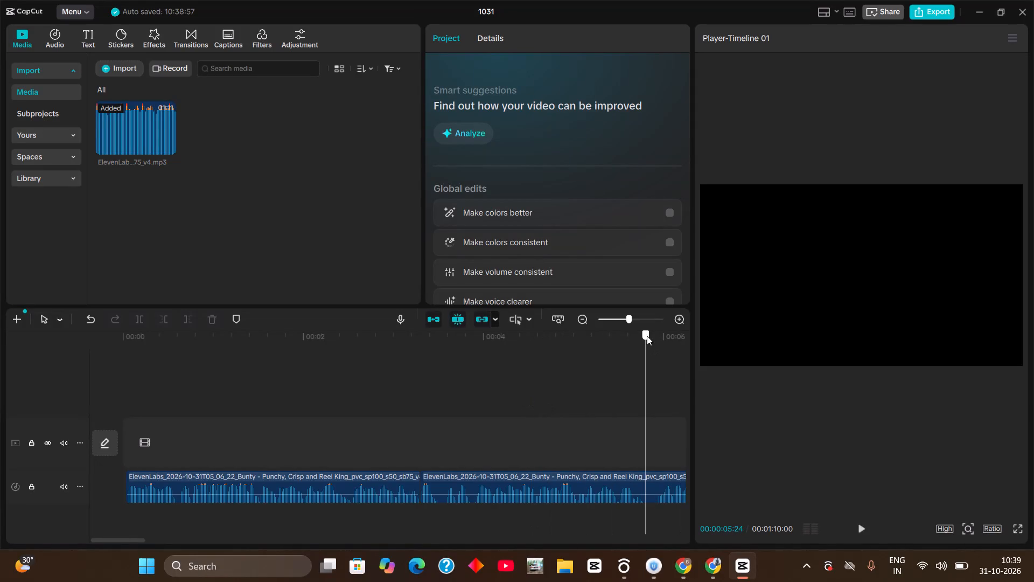
Play the voice-over up to about 00:00:06:03 to check the pause near 00:00:05:23.
drag(647, 336, 645, 339)
key(ctrl+b)
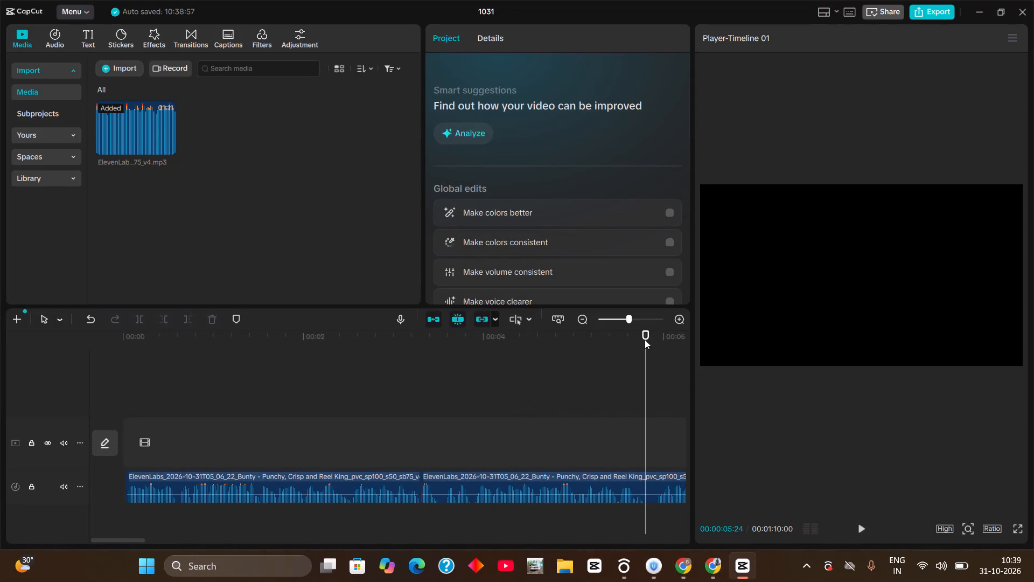
click(645, 339)
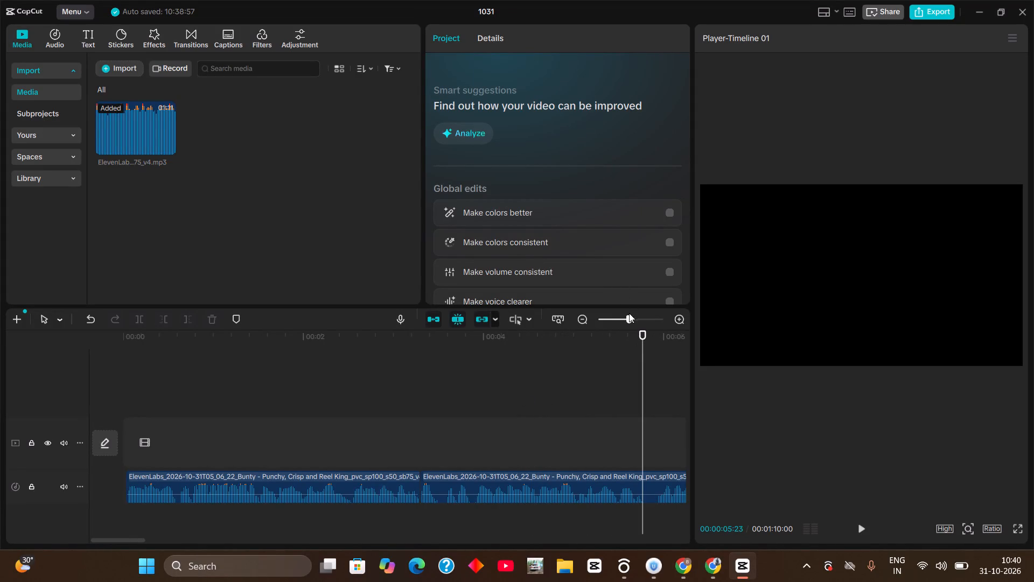
click(632, 320)
click(634, 319)
drag(644, 362, 675, 366)
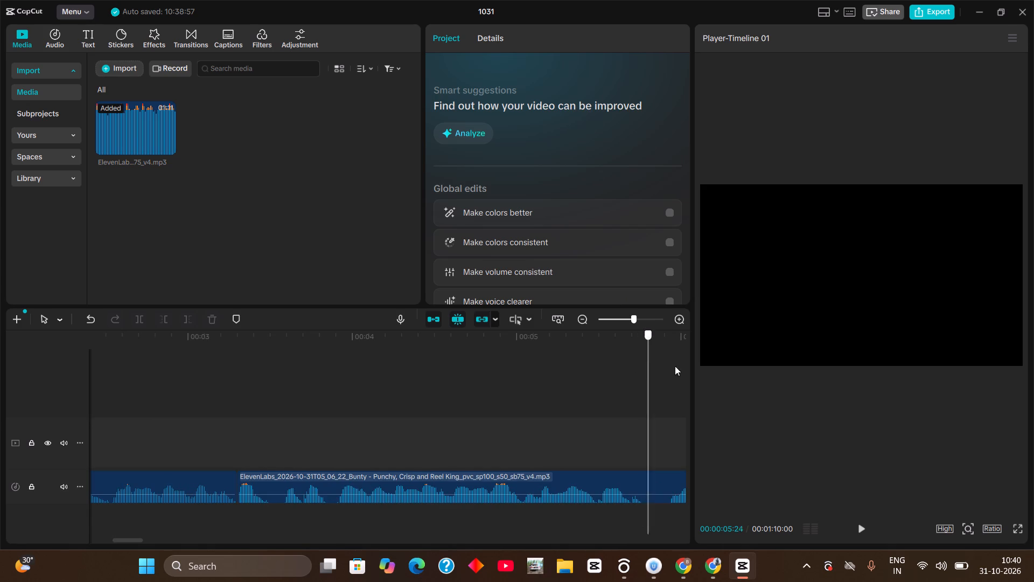
drag(675, 366, 162, 400)
click(162, 400)
key(space)
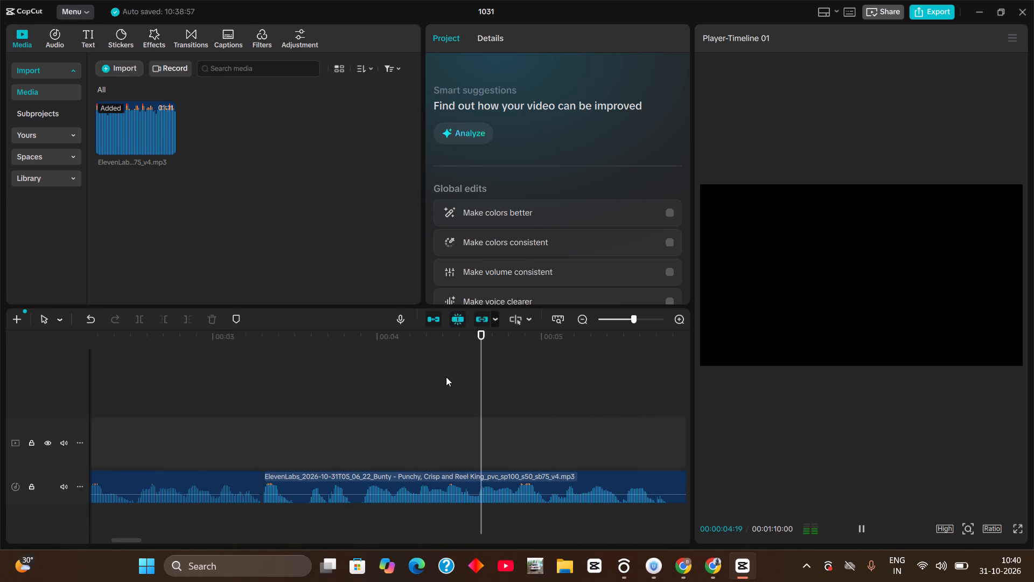
key(space)
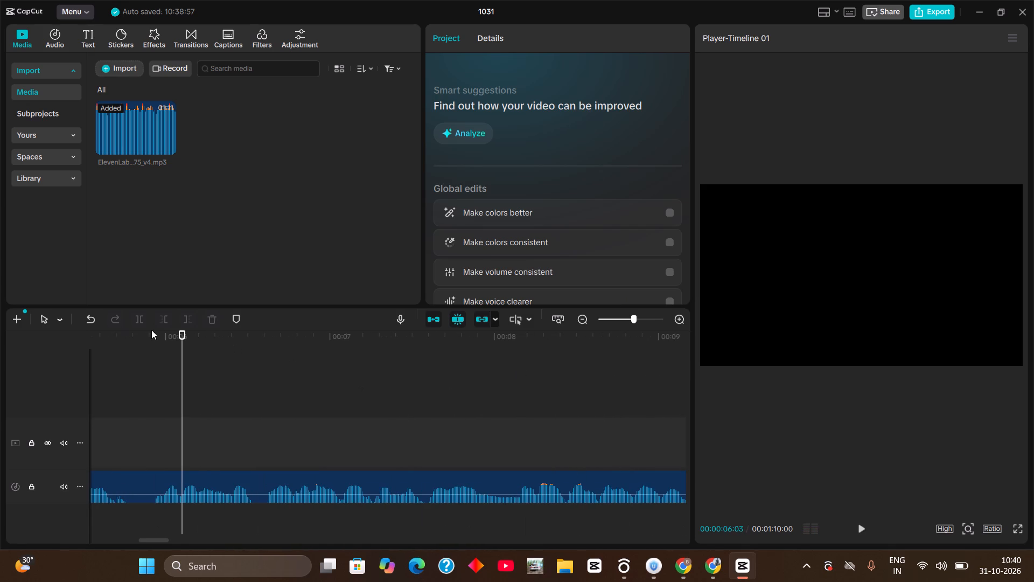
Cut the pause between about 00:00:05:23 and 00:00:05:28 out of the voice-over and move the following clip against the previous one.
drag(148, 332, 256, 370)
key(ctrl+b)
click(256, 370)
click(261, 487)
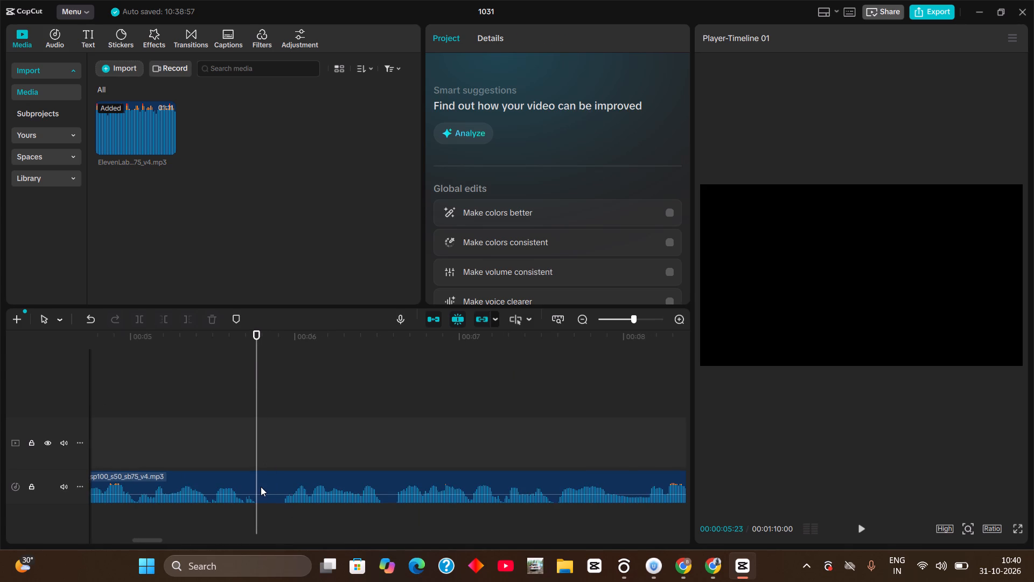
key(ctrl+b)
drag(255, 426, 279, 434)
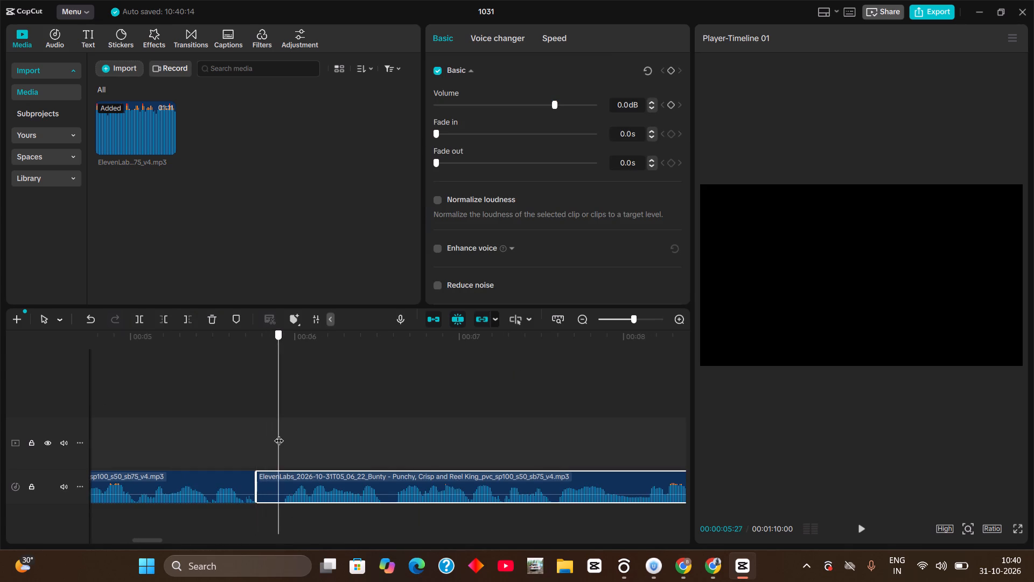
drag(279, 434, 282, 435)
key(ctrl+b)
double_click(277, 483)
key(BackSpace)
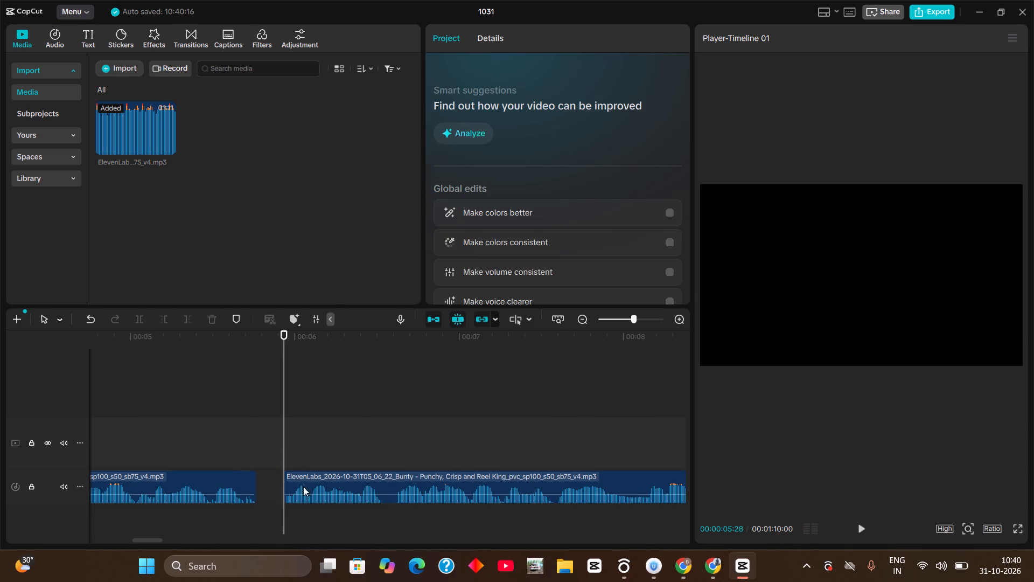
drag(311, 482, 285, 485)
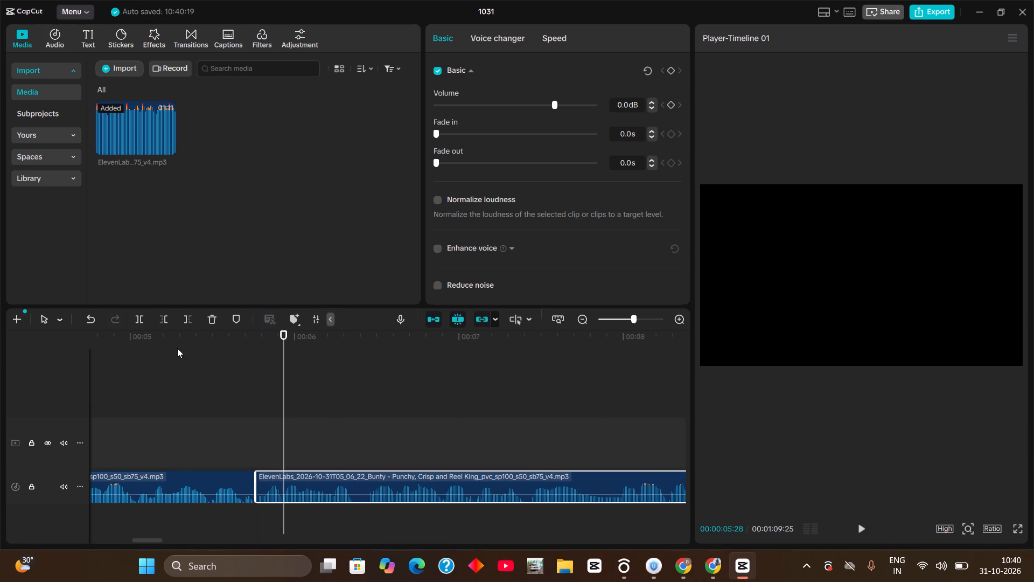
Play the voice-over from just before the new join to about 00:00:09 to check the audio.
click(177, 348)
key(space)
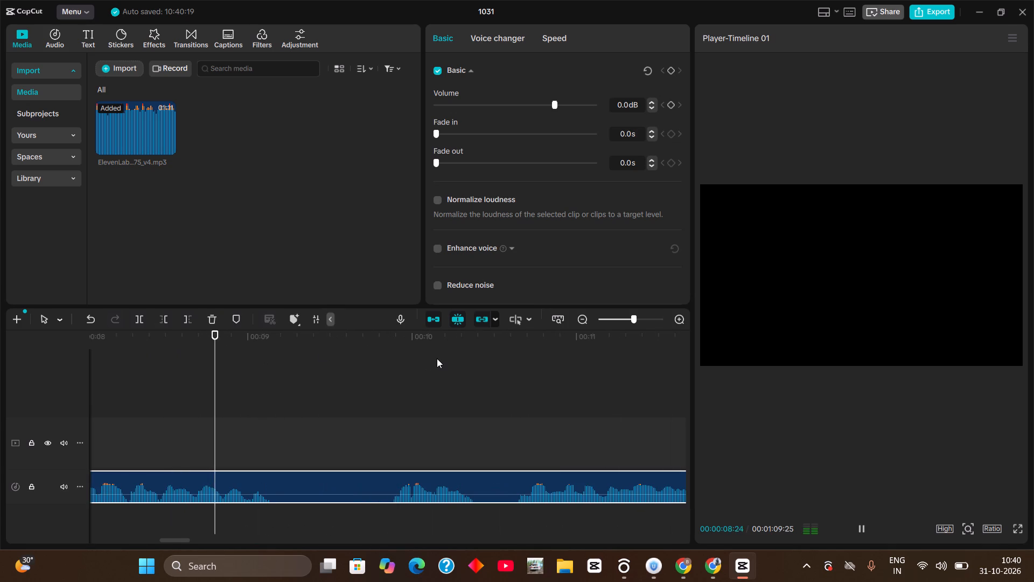
key(space)
Split the voice-over at about 00:00:09:04 and 00:00:09:27 and delete the silent piece between the cuts.
drag(280, 343, 269, 349)
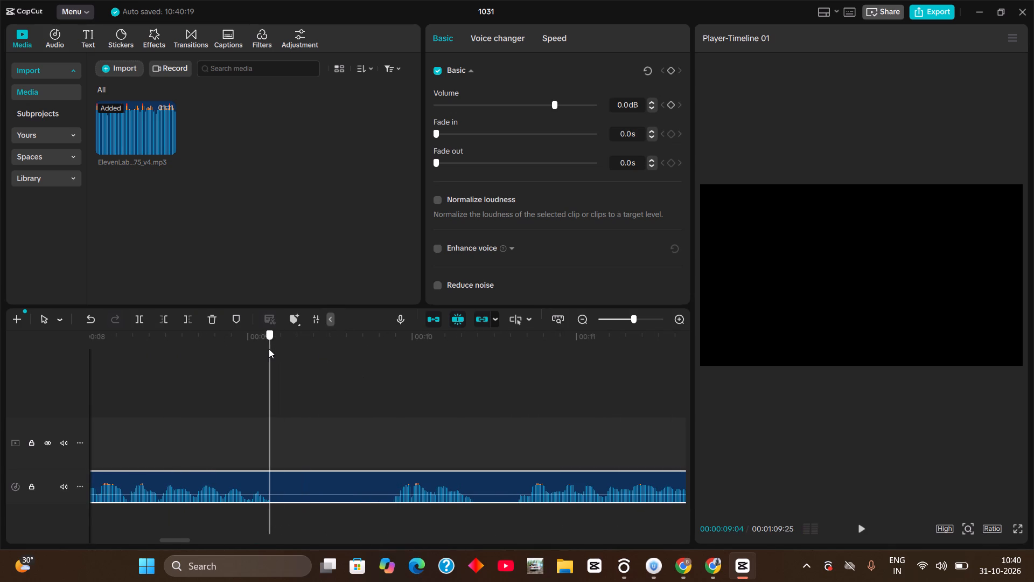
drag(269, 349, 395, 383)
key(ctrl+b)
key(ctrl+b)
double_click(376, 493)
key(BackSpace)
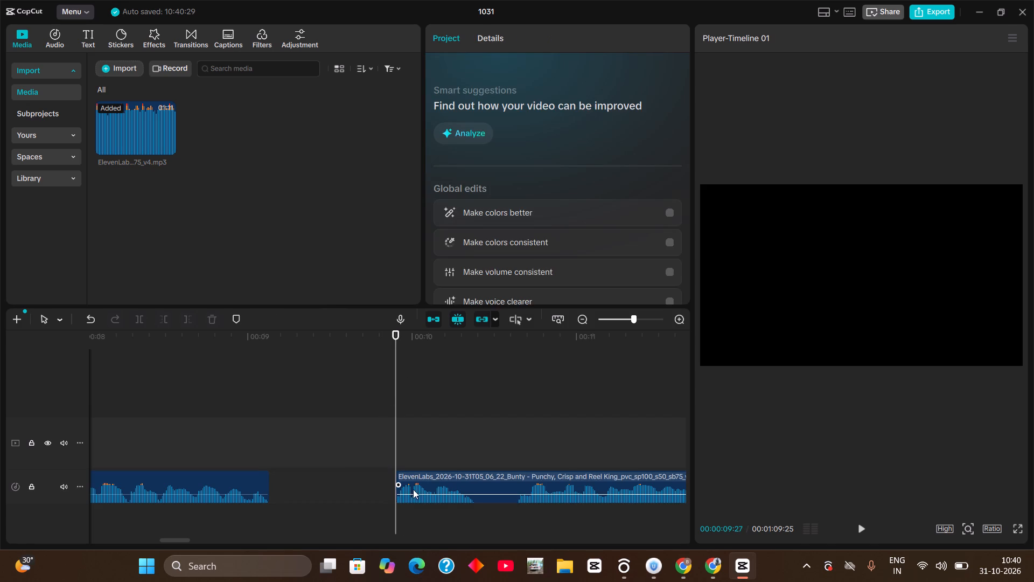
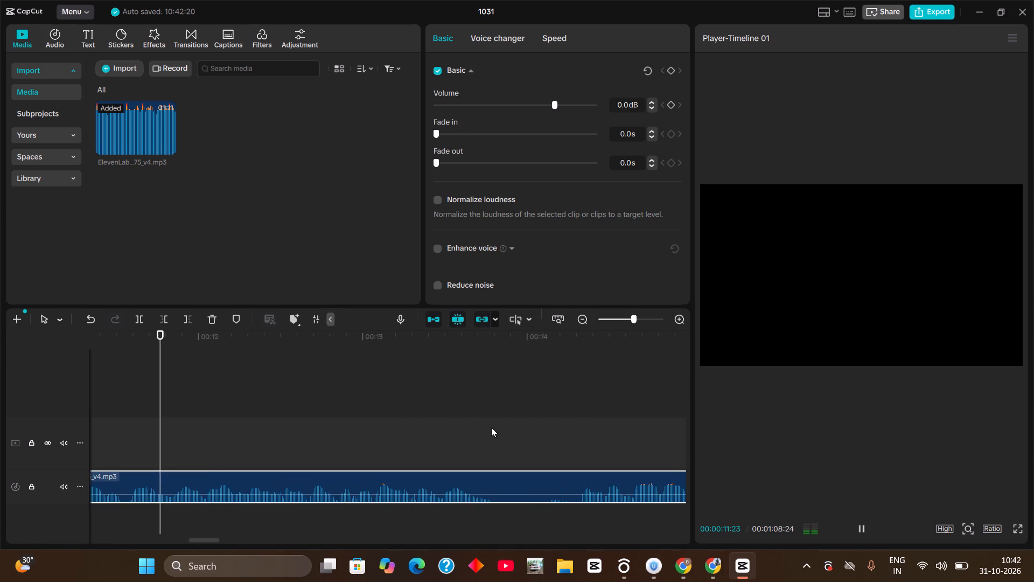
Cut the pause between about 00:00:13:24 and 00:00:14:10 out of the voice-over and move the following clip against the previous one.
key(space)
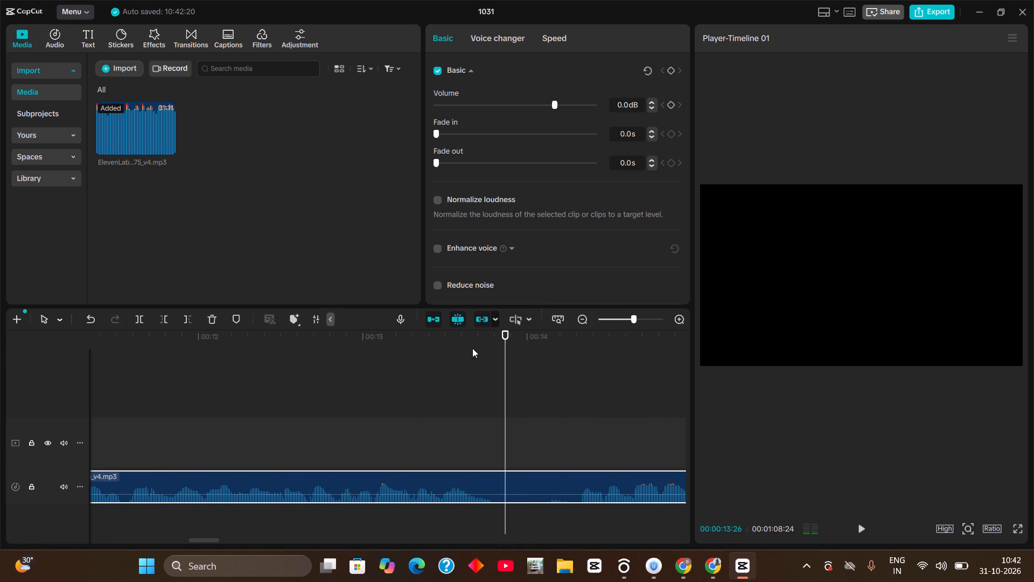
drag(507, 337, 493, 346)
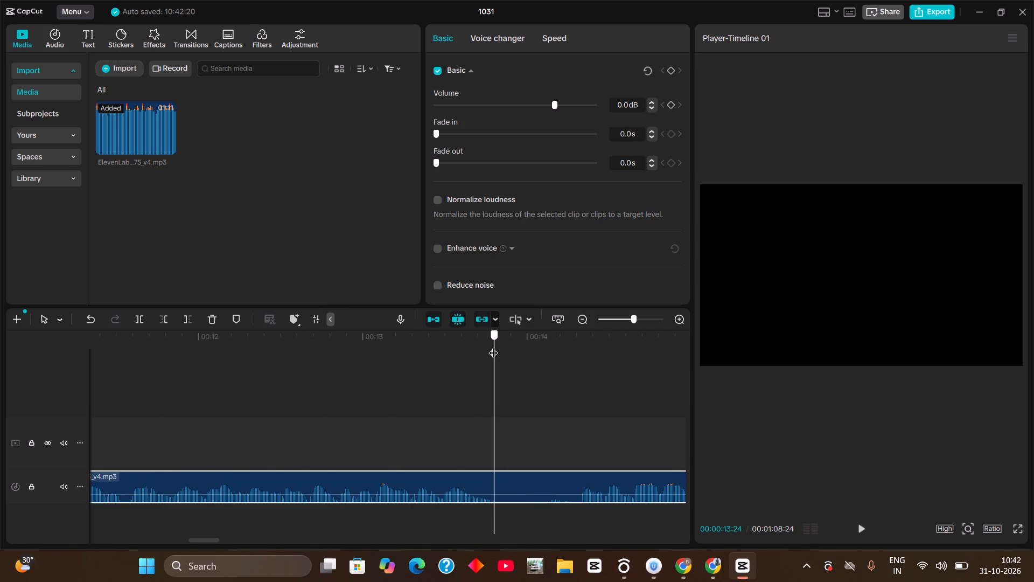
drag(493, 346, 504, 349)
key(ctrl+b)
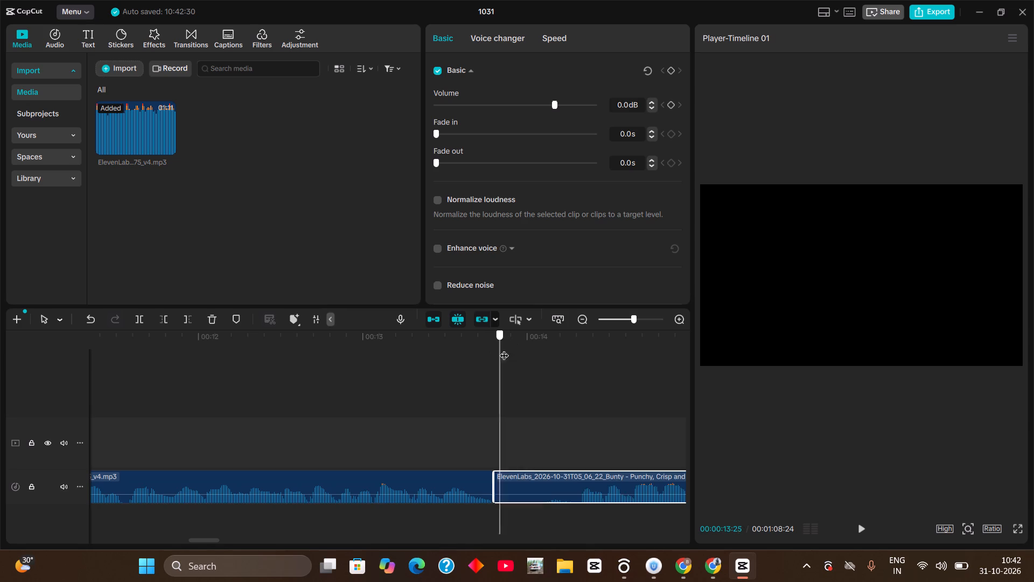
drag(504, 349, 580, 369)
ctrl+click(580, 369)
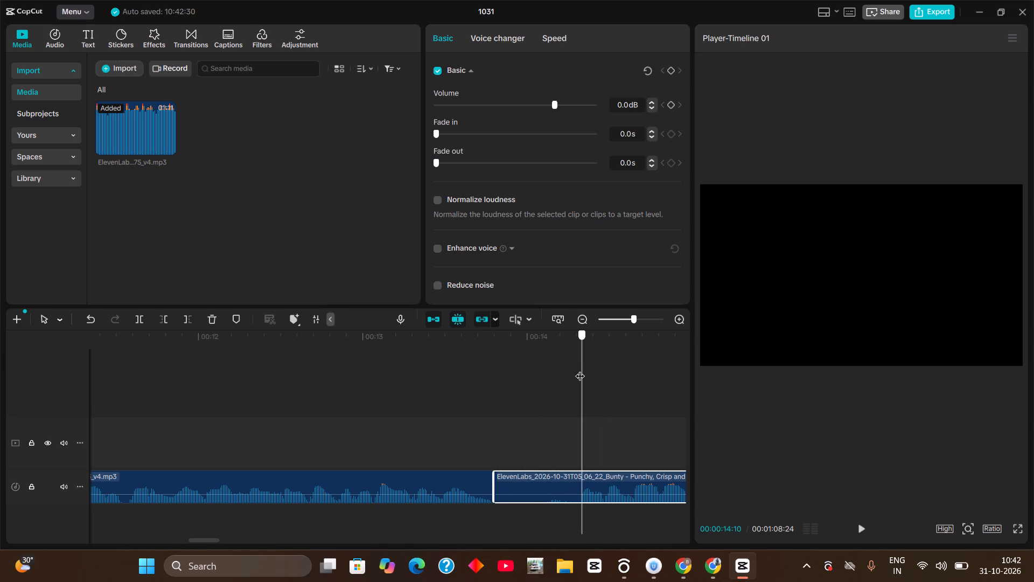
key(ctrl+b)
click(562, 487)
key(BackSpace)
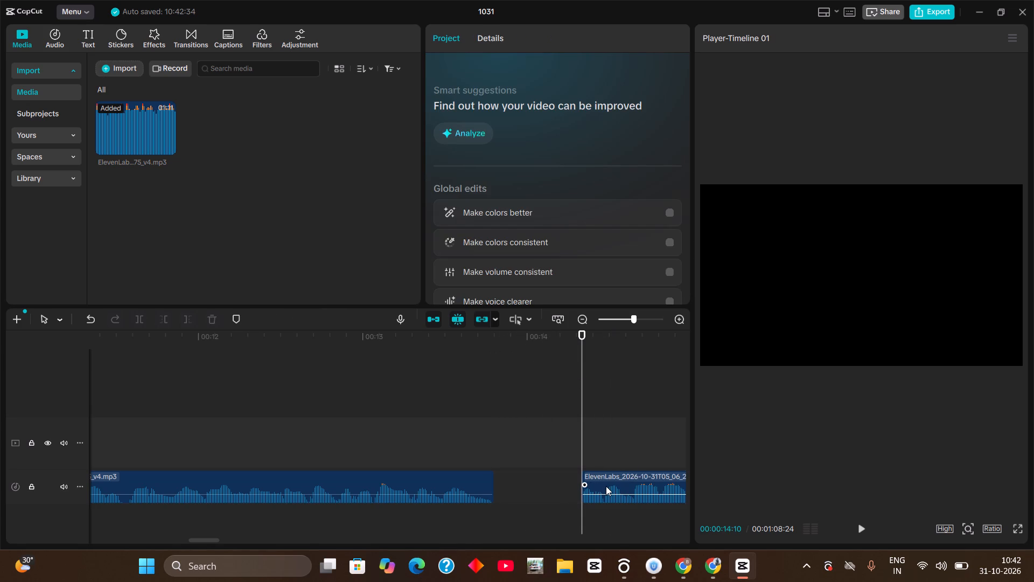
drag(606, 486, 537, 487)
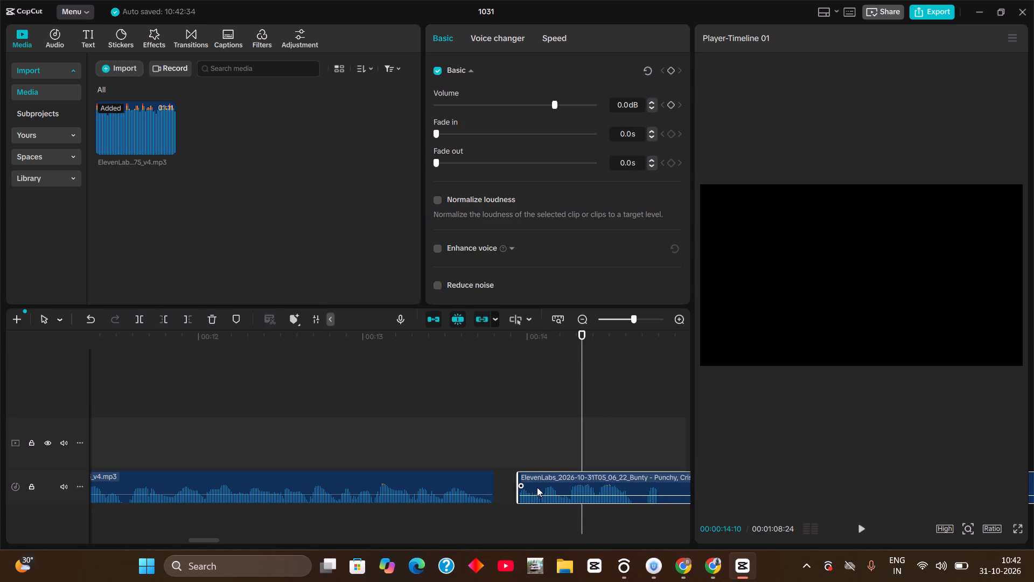
drag(537, 487, 520, 488)
click(520, 488)
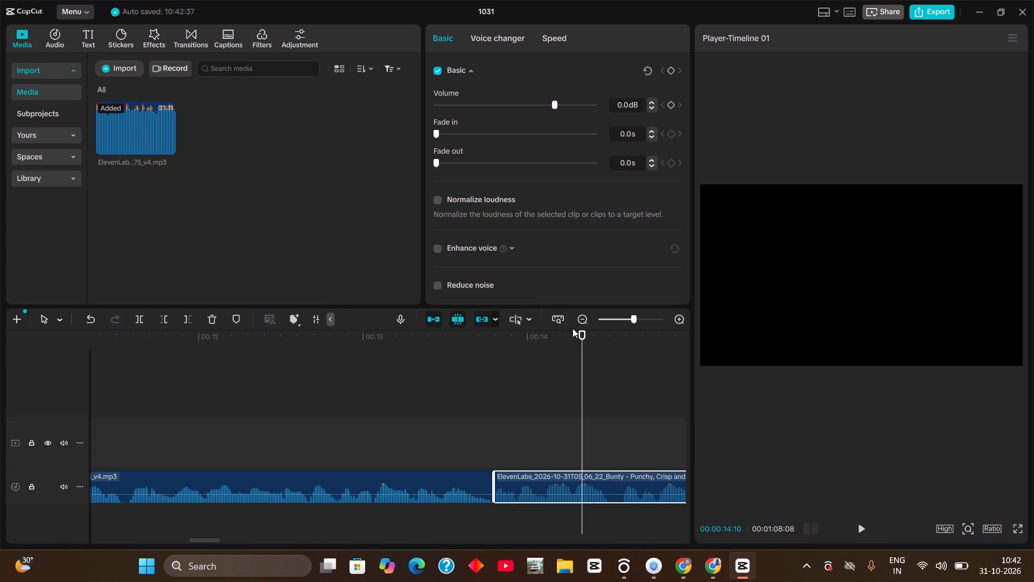
Play on from the new join, cut out the pause between about 00:00:16:04 and 00:00:16:12, and close the gap.
drag(577, 337, 492, 370)
key(space)
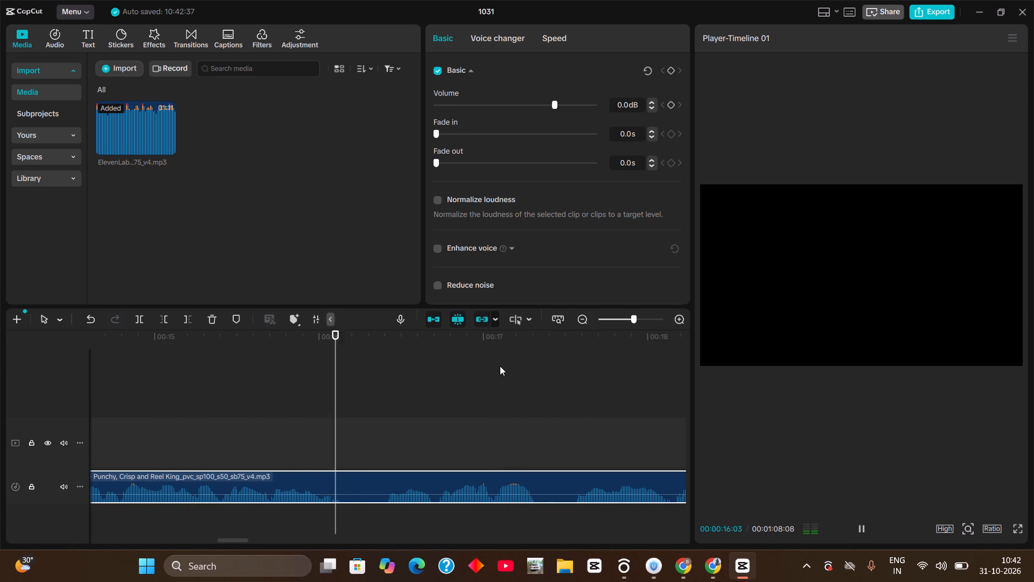
key(space)
drag(350, 332, 342, 338)
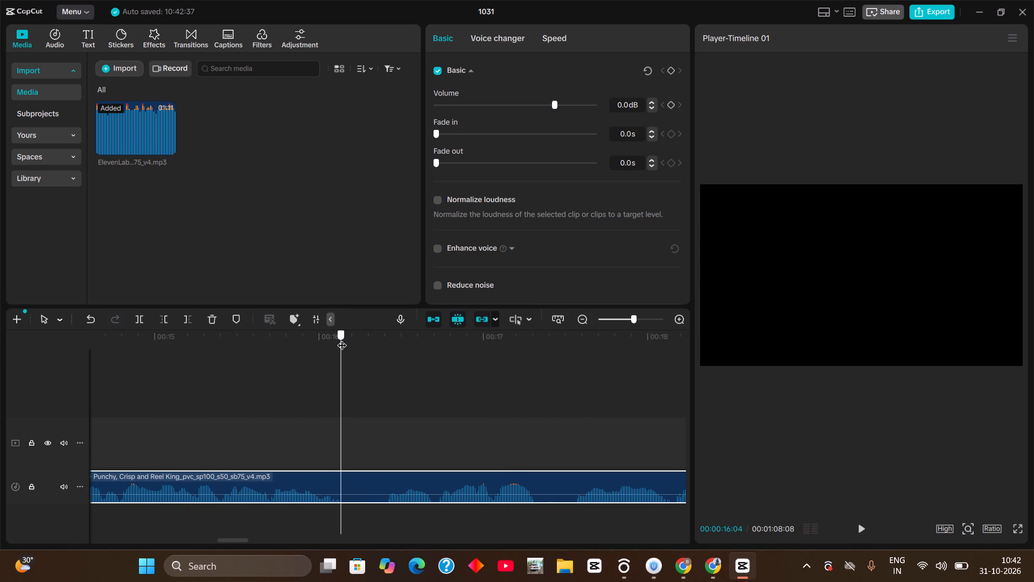
drag(342, 338, 384, 349)
key(ctrl+b)
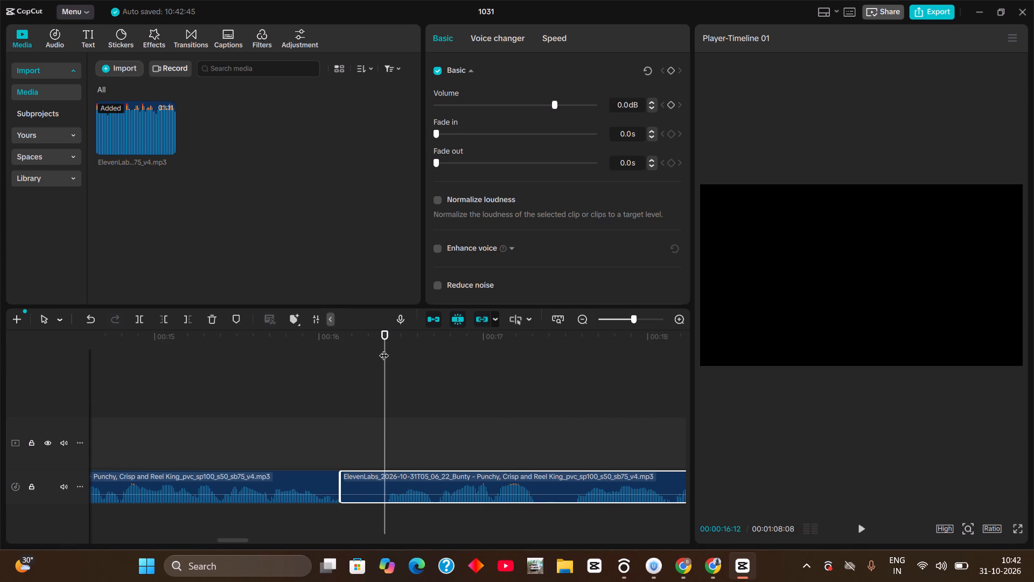
key(ctrl+b)
click(361, 483)
key(BackSpace)
drag(431, 487, 411, 490)
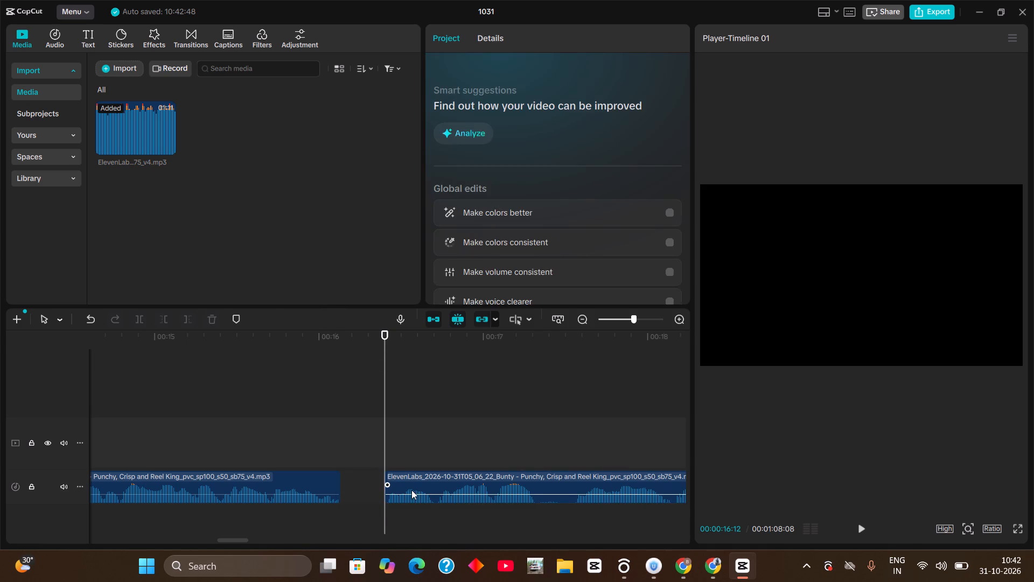
drag(411, 490, 384, 489)
Cut the pause between about 00:00:17:02 and 00:00:17:09 out of the voice-over and move the following clip against the previous one.
drag(382, 443, 494, 459)
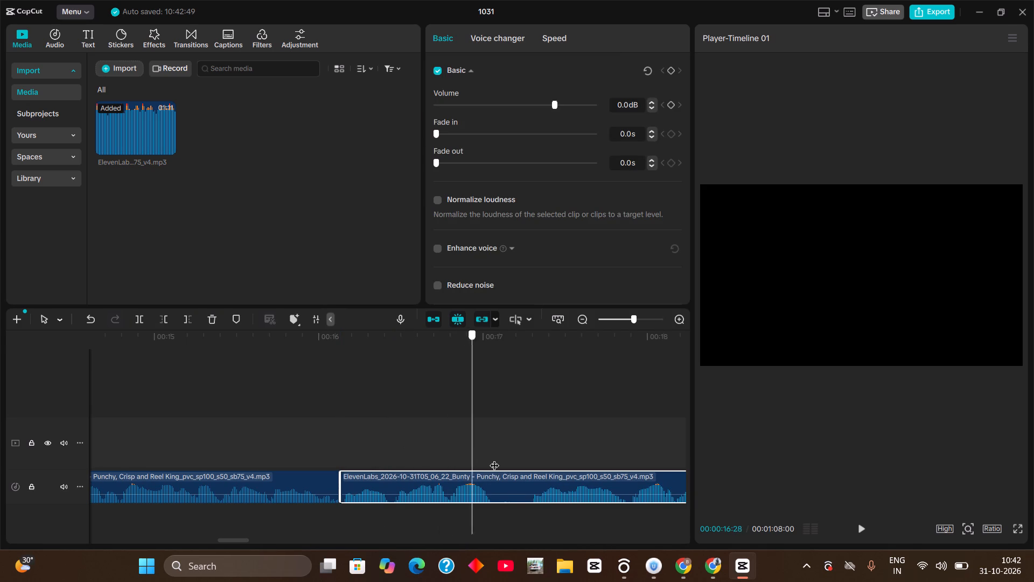
drag(494, 459, 497, 463)
key(b)
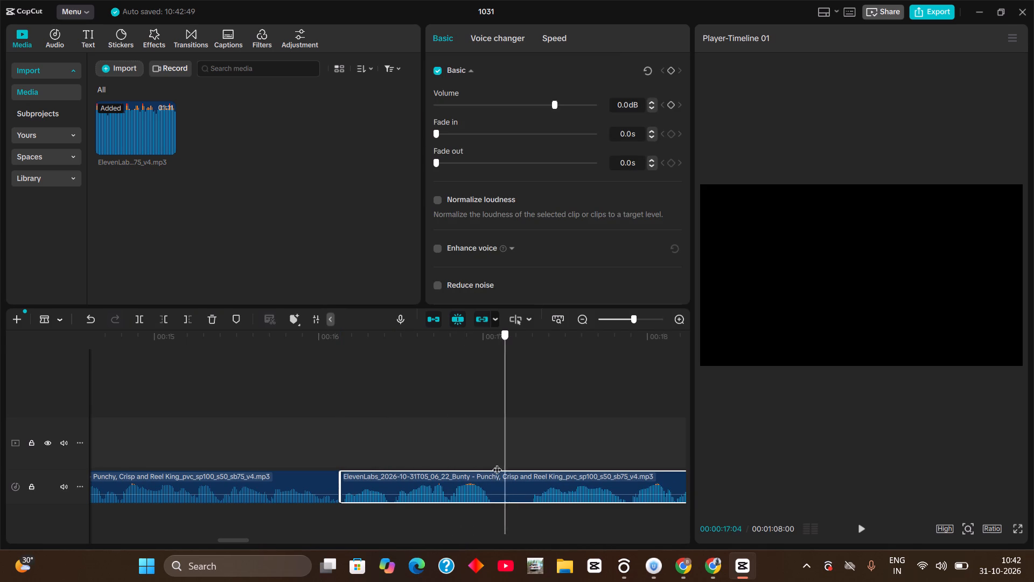
drag(497, 463, 492, 466)
key(ctrl+b)
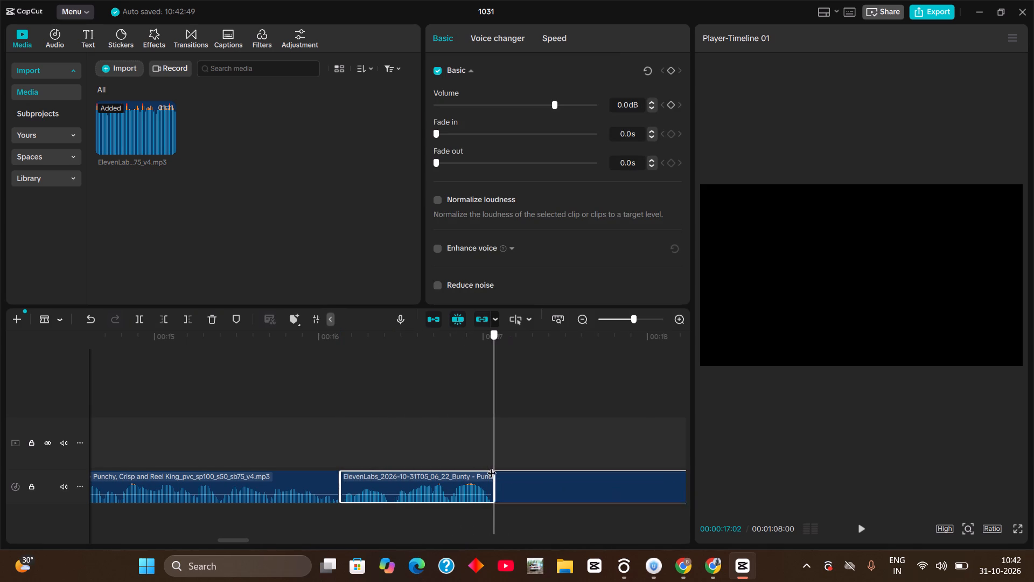
drag(492, 466, 532, 472)
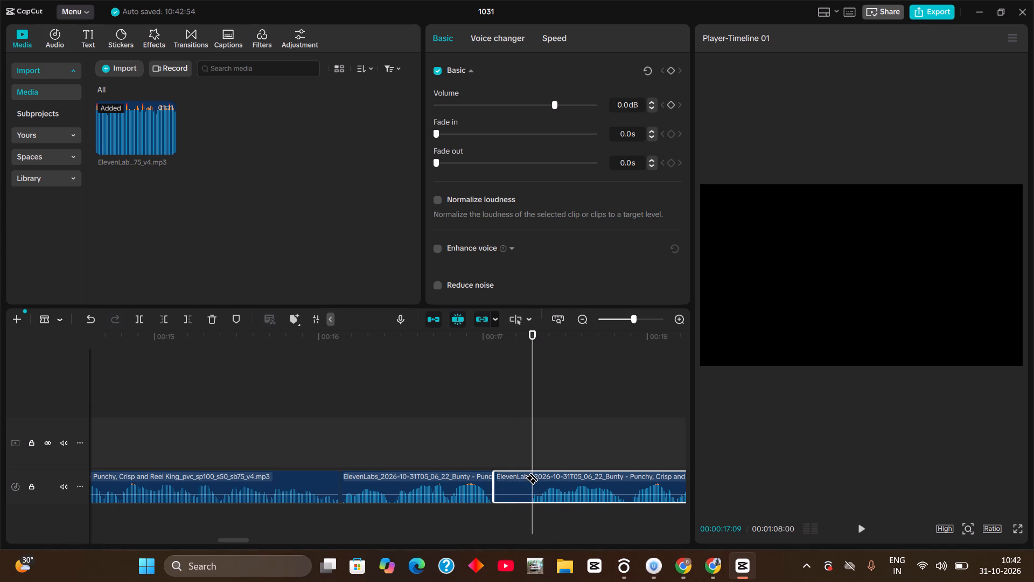
key(ctrl+b)
key(a)
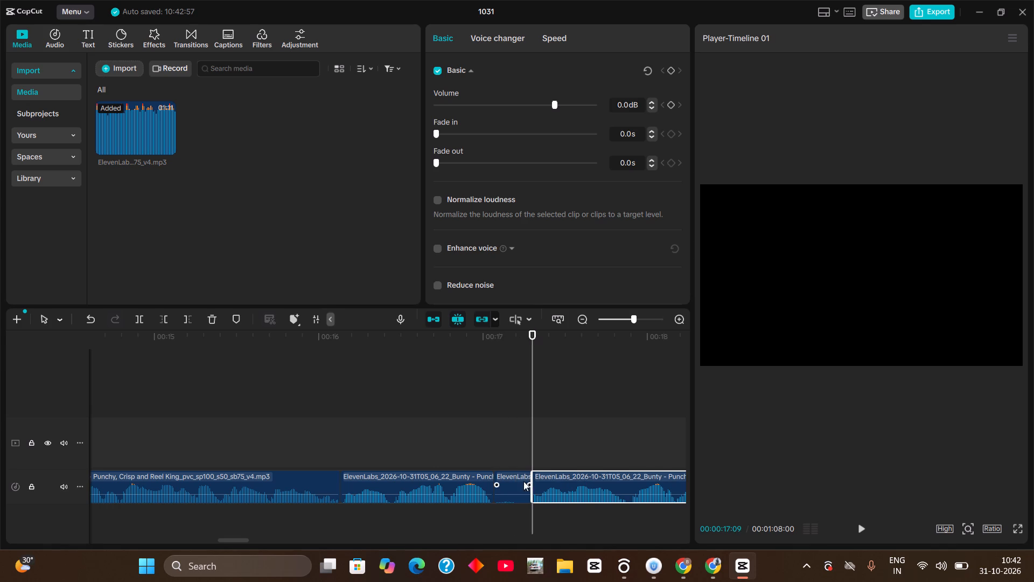
click(515, 486)
key(BackSpace)
drag(560, 488, 528, 489)
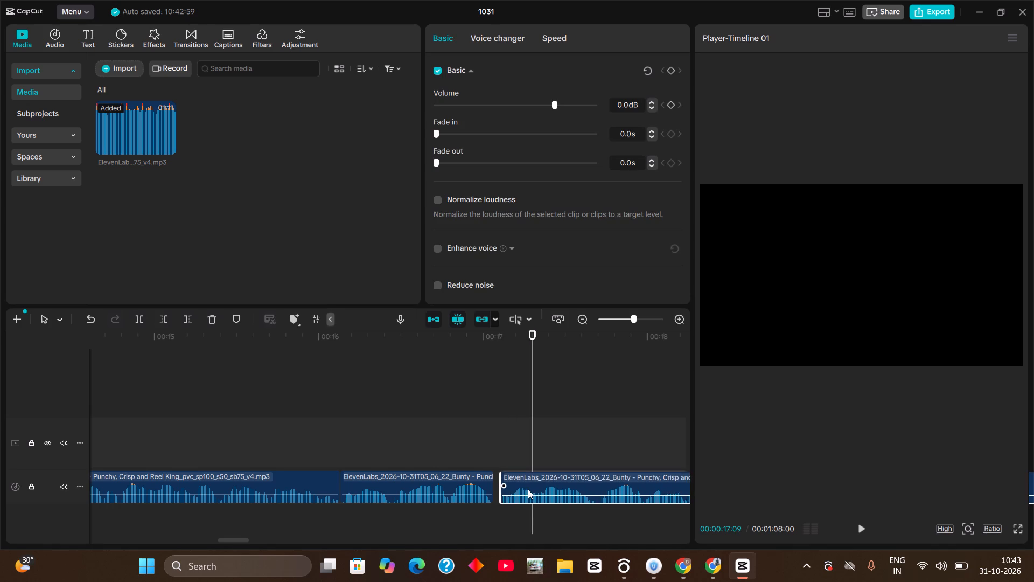
drag(528, 489, 523, 490)
Find the next pause, cut it out between about 00:00:20:17 and 00:00:21:06, and move the following clip against the previous one.
drag(535, 441, 659, 463)
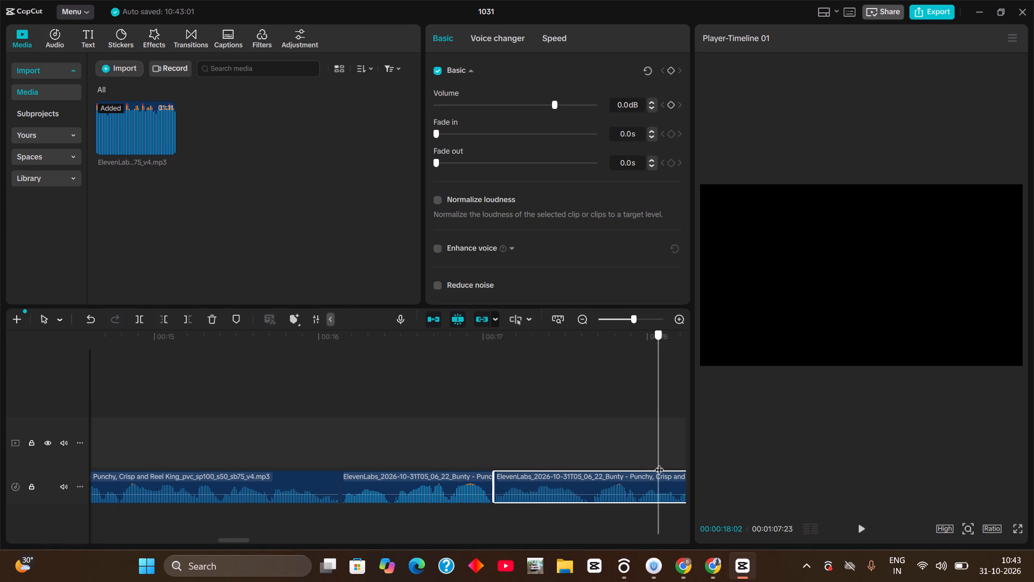
drag(659, 463, 399, 478)
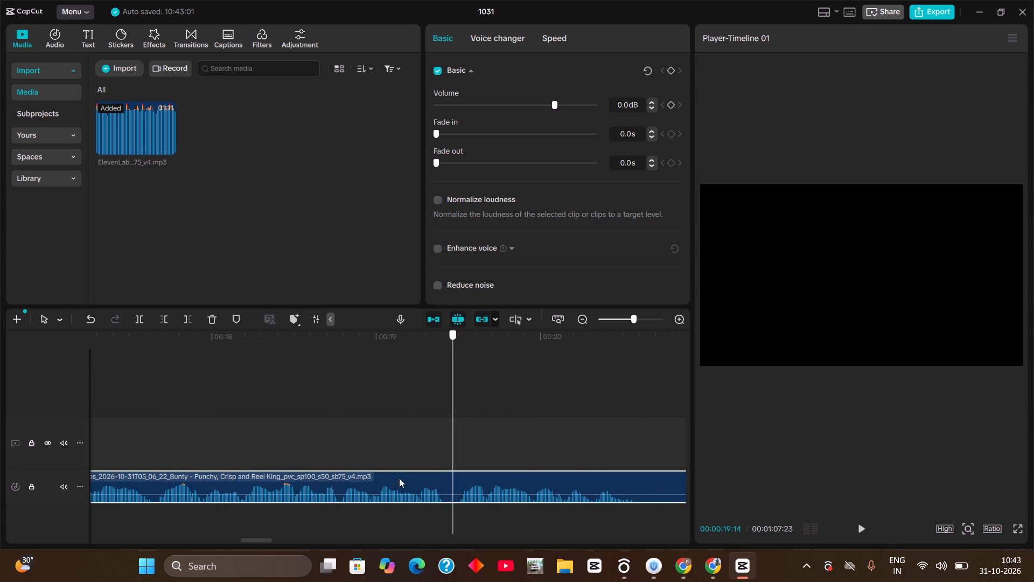
drag(399, 478, 303, 481)
key(space)
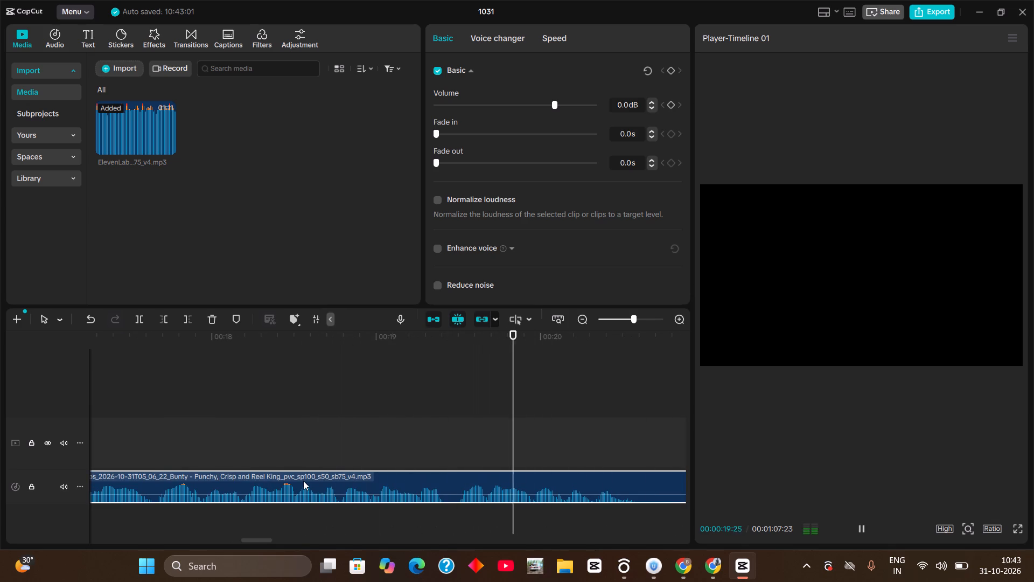
key(space)
drag(585, 343, 708, 386)
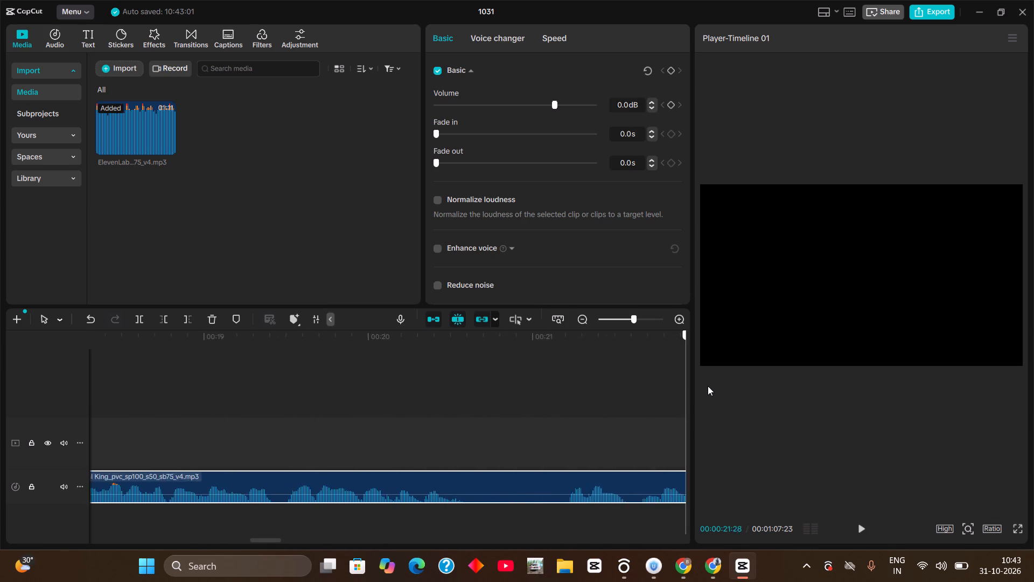
drag(708, 386, 301, 455)
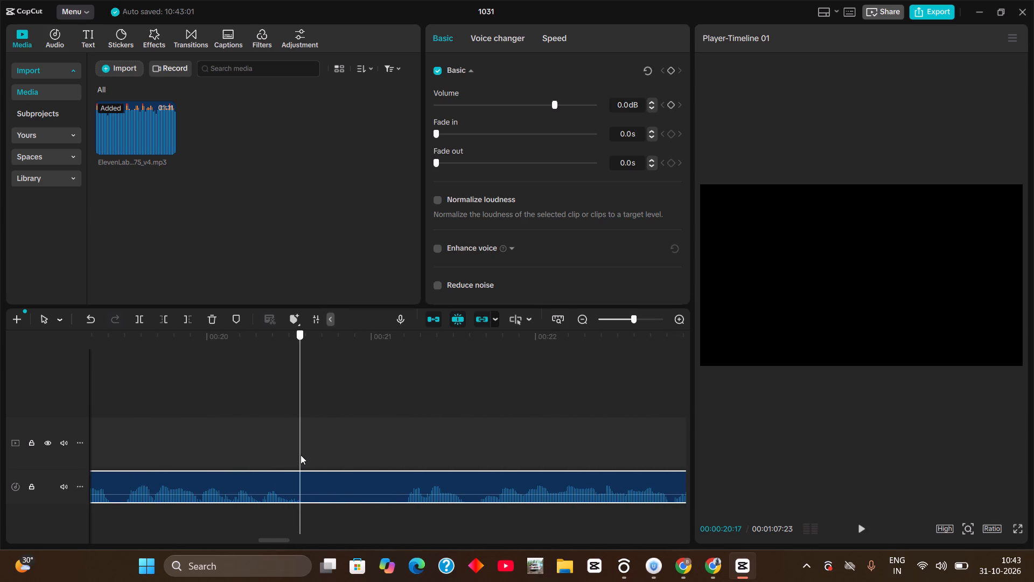
drag(301, 455, 406, 471)
key(ctrl+b)
key(ctrl+b)
click(367, 490)
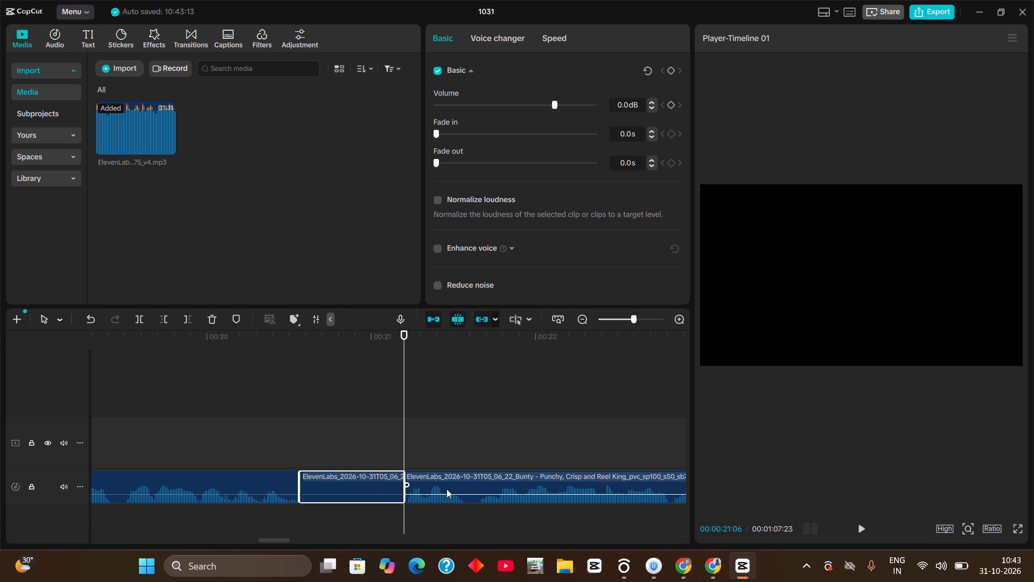
drag(451, 487, 347, 489)
click(347, 489)
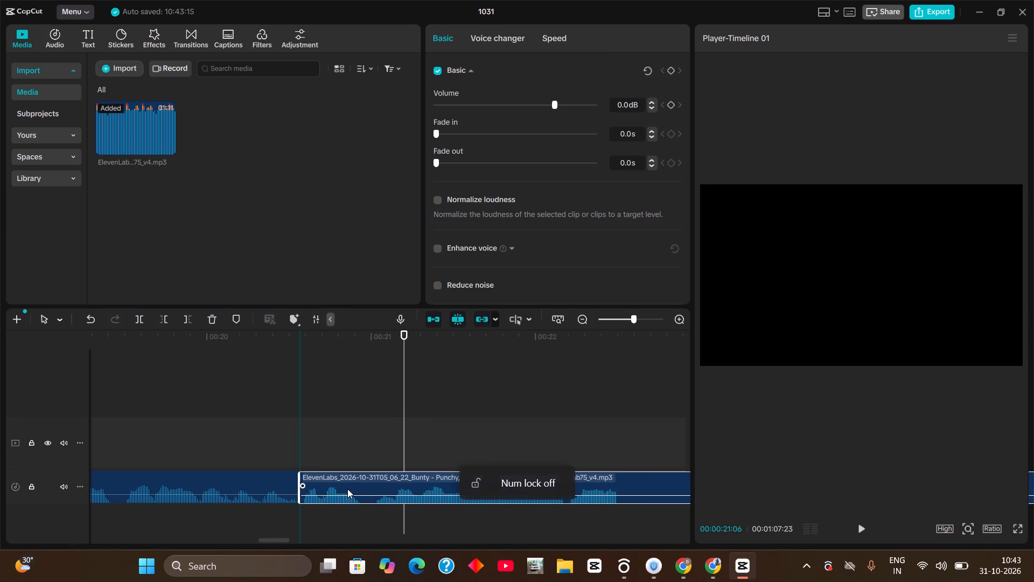
Play the new join from about 00:00:20, cut out the short pause between about 00:00:20:28 and 00:00:21:01, and close the gap.
click(218, 337)
key(space)
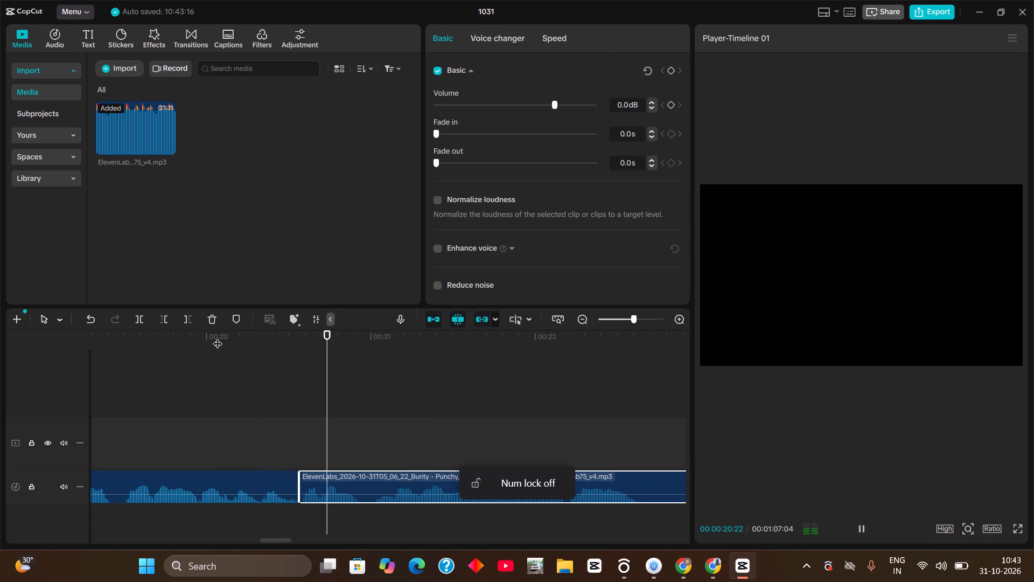
key(space)
drag(364, 345, 359, 350)
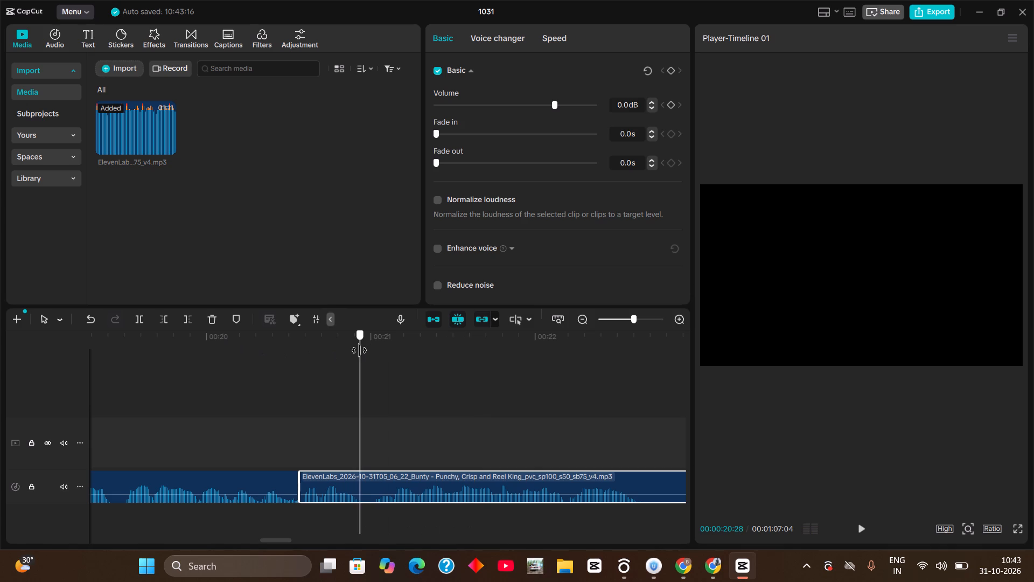
drag(359, 350, 359, 353)
key(ctrl+b)
drag(359, 353, 376, 359)
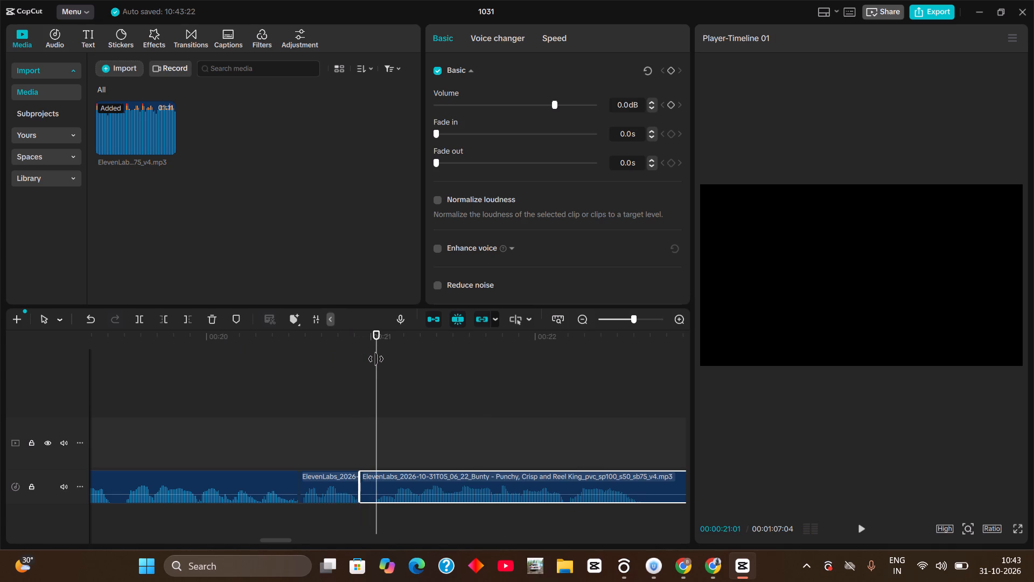
key(ctrl+b)
click(366, 483)
key(BackSpace)
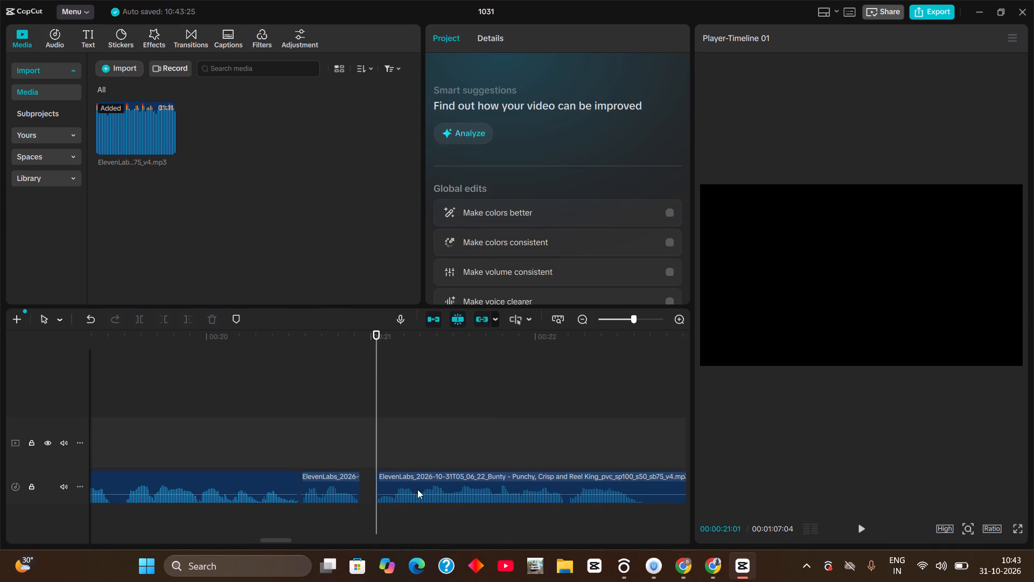
drag(412, 487, 399, 487)
click(399, 487)
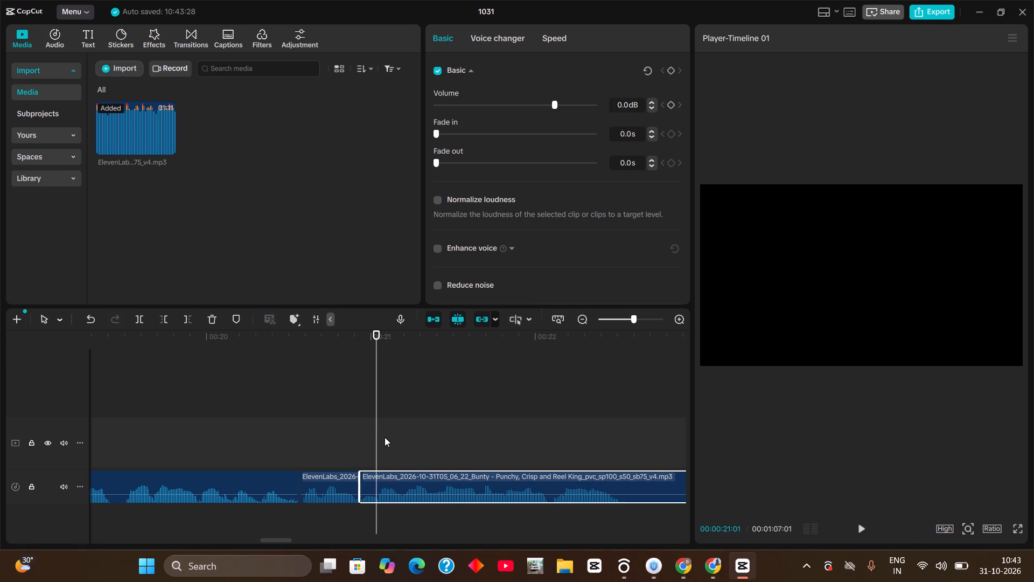
Cut the pause between about 00:00:22:15 and 00:00:23:06 out of the voice-over and move the following clip against the previous one.
drag(378, 435, 640, 479)
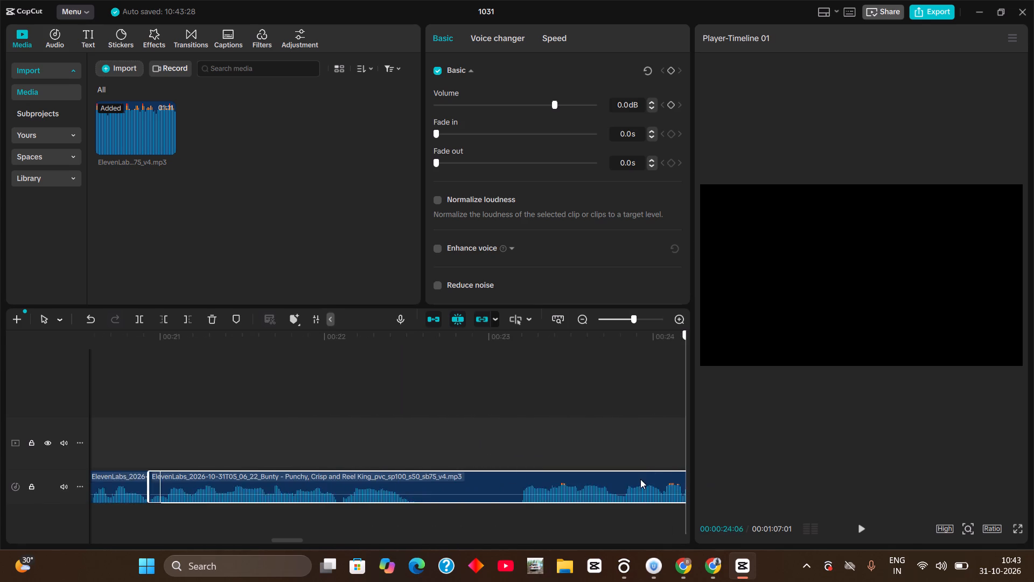
drag(640, 479, 346, 517)
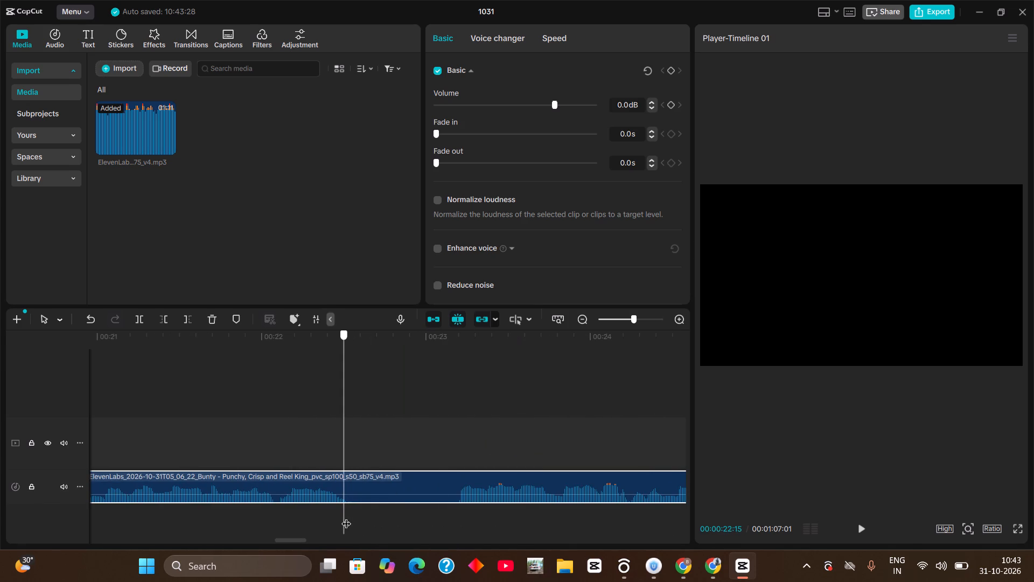
drag(346, 517, 376, 515)
key(ctrl+b)
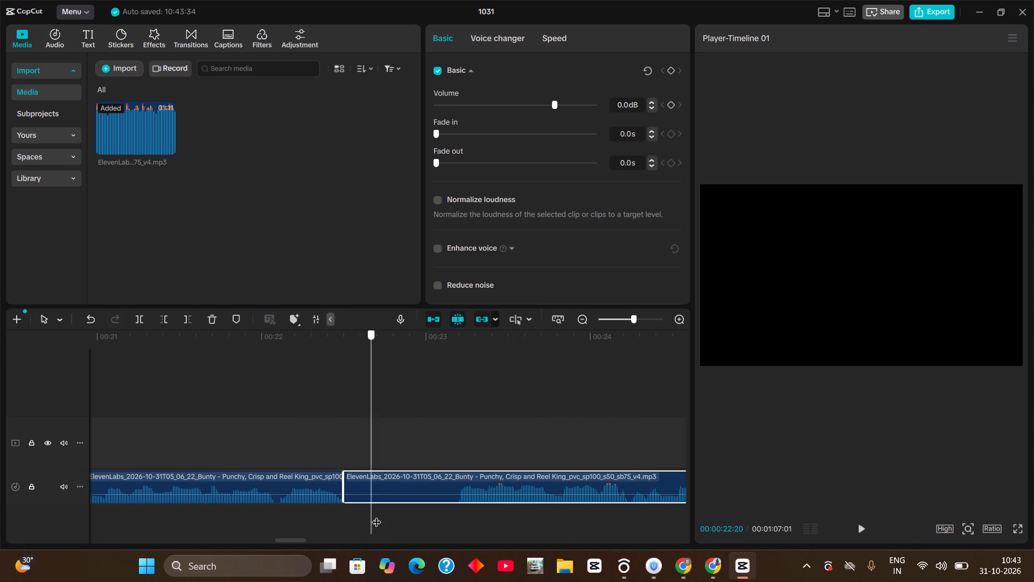
drag(376, 515, 457, 524)
click(457, 524)
key(ctrl+b)
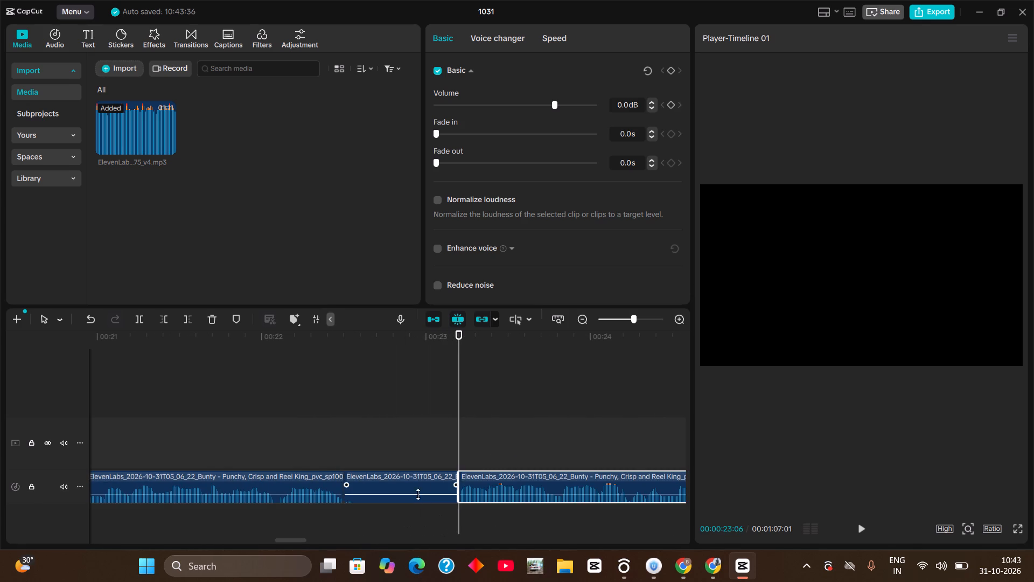
click(413, 488)
key(BackSpace)
drag(488, 484, 375, 490)
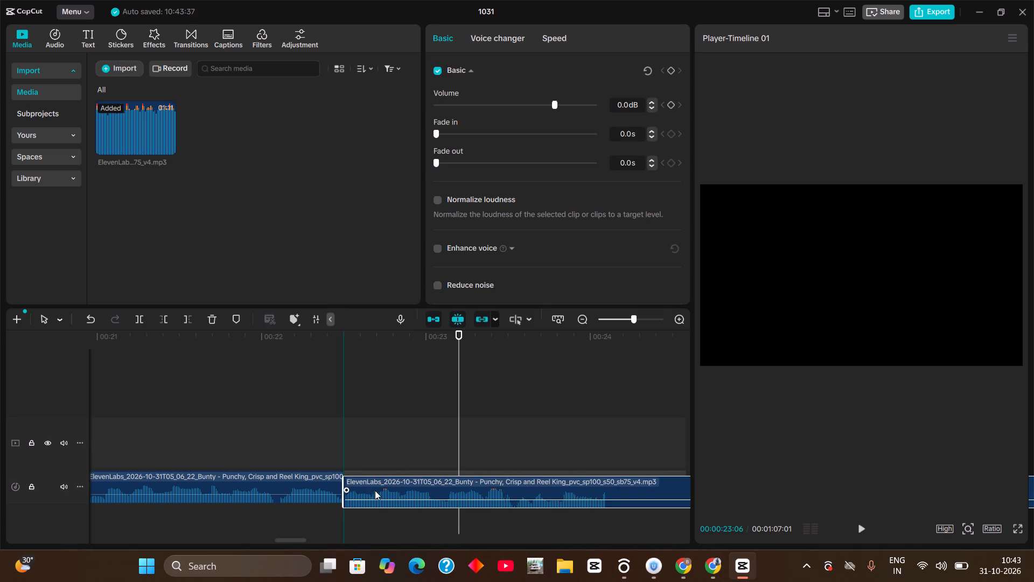
Place the following voice-over clip against the end of the previous one at about 00:00:22:15.
drag(375, 490, 375, 490)
click(375, 490)
Find the next pause, cut it out between about 00:00:25:08 and 00:00:25:13, and move the following clip against the previous one.
drag(457, 445, 393, 479)
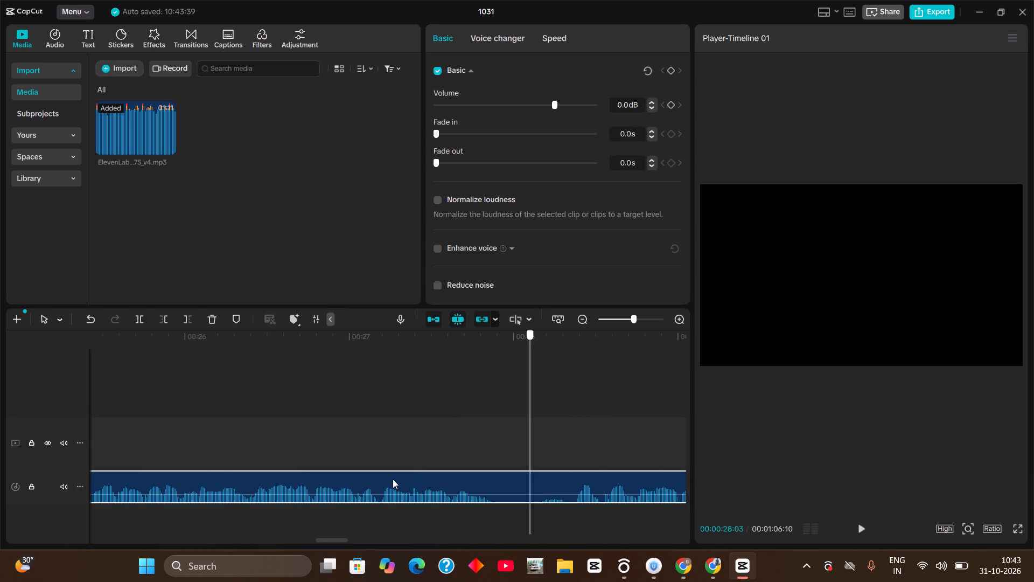
drag(393, 479, 257, 515)
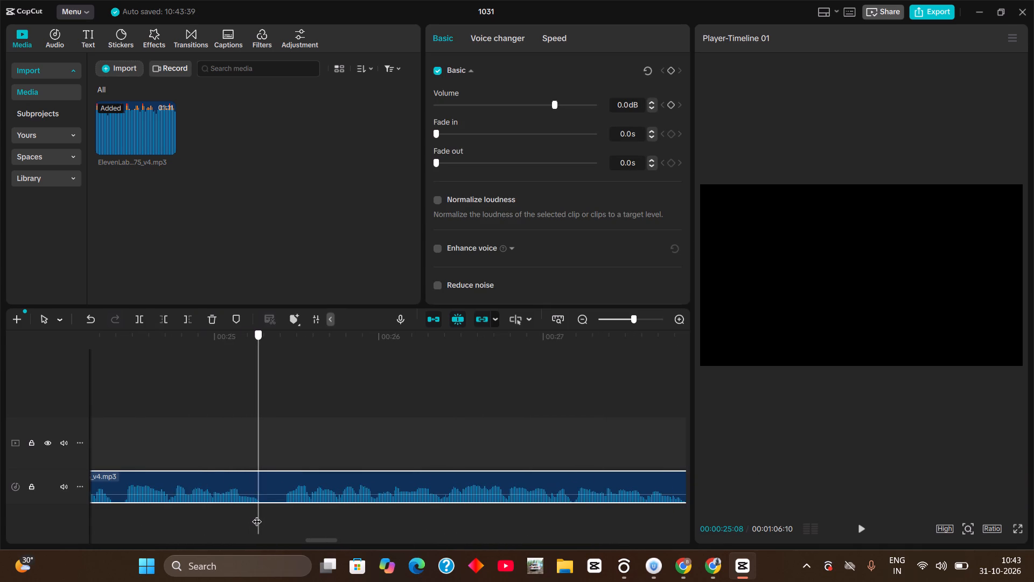
drag(257, 515, 285, 518)
key(ctrl+b)
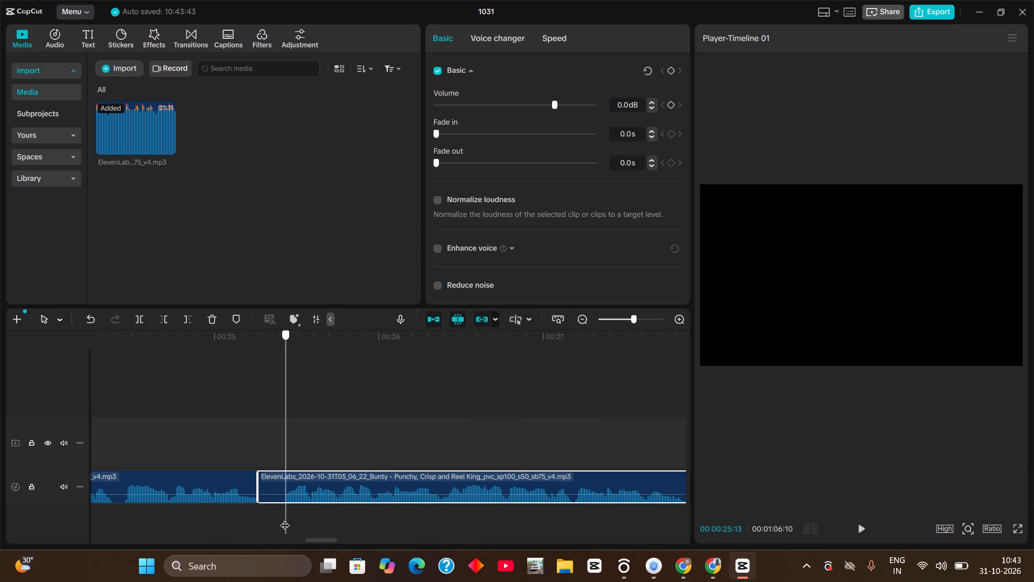
drag(285, 518, 285, 519)
key(ctrl+b)
double_click(273, 495)
key(BackSpace)
drag(327, 488, 295, 496)
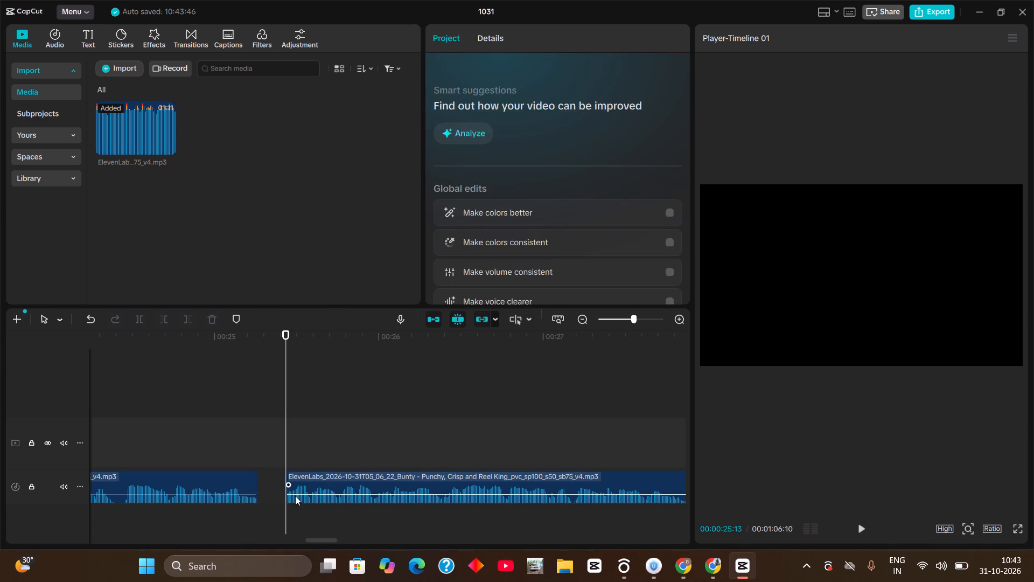
drag(295, 496, 301, 489)
Cut the pause between about 00:00:27:21 and 00:00:28:06 out of the voice-over and move the following clip against the previous one.
drag(289, 452, 571, 472)
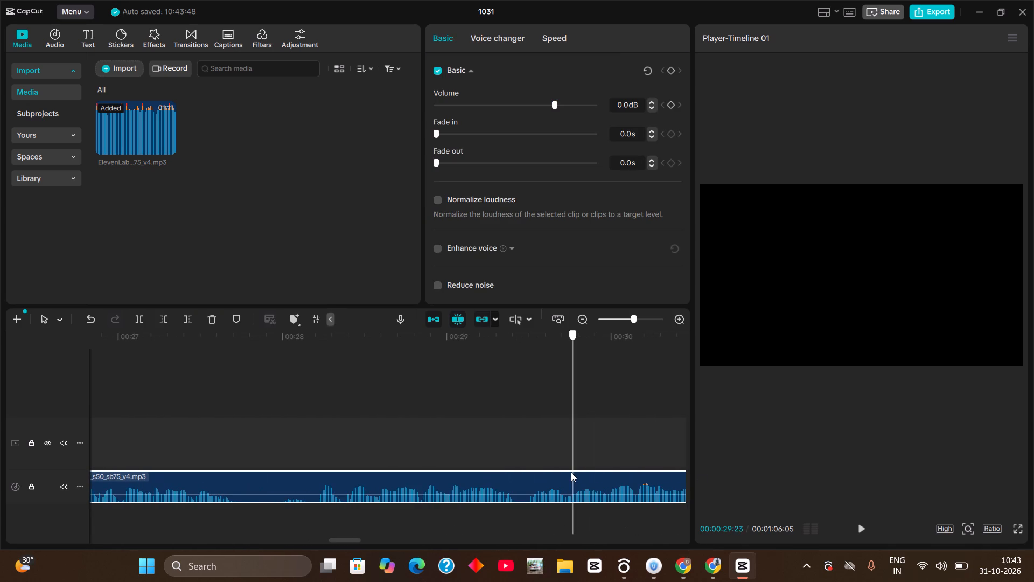
drag(571, 472, 251, 493)
key(ctrl+b)
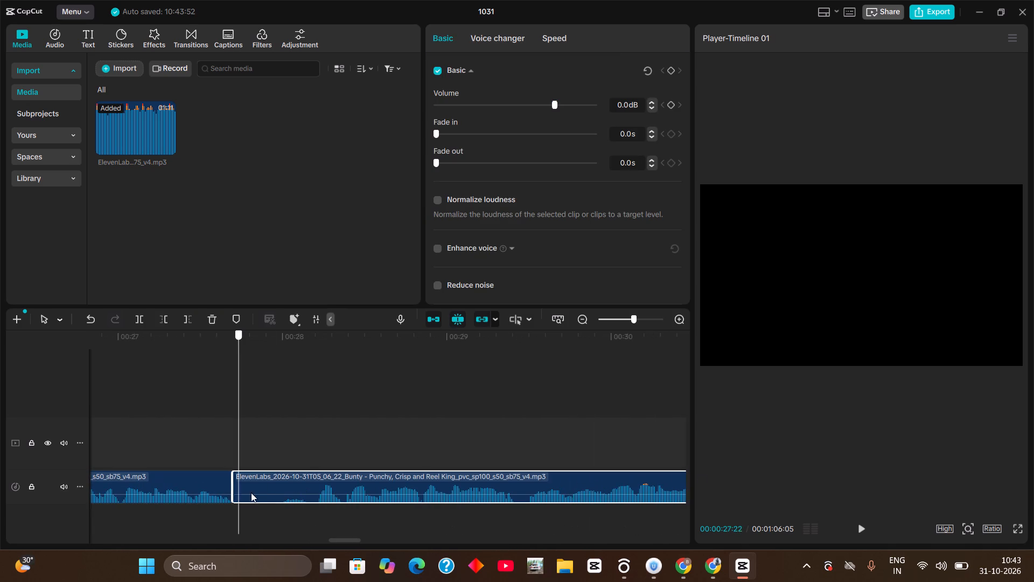
drag(251, 493, 318, 512)
key(ctrl+b)
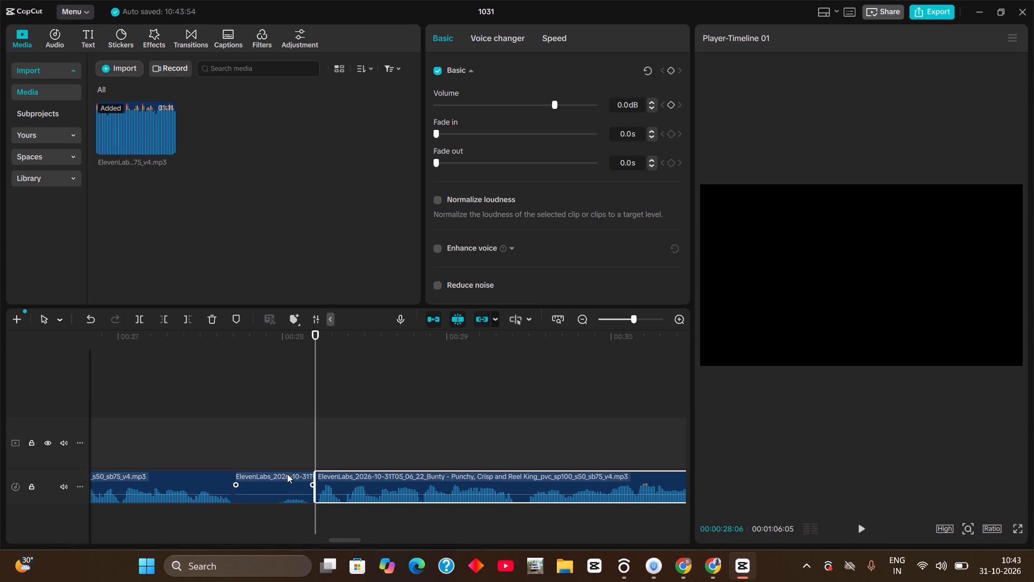
click(285, 481)
key(BackSpace)
drag(348, 487, 277, 490)
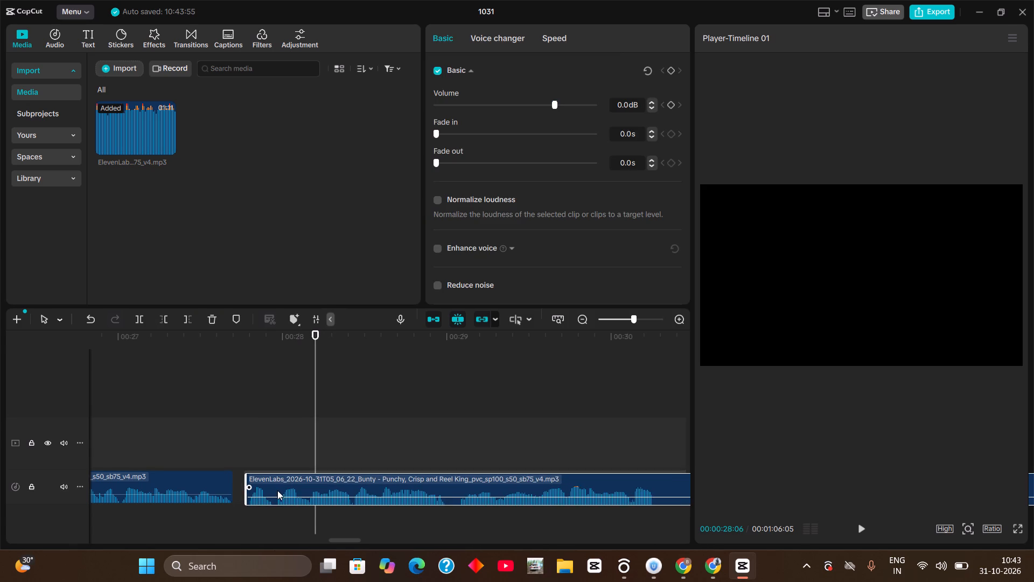
drag(277, 490, 264, 487)
Play the new join, cut out the short pause between about 00:00:28:27 and 00:00:29:00, and close the gap.
drag(315, 447, 444, 460)
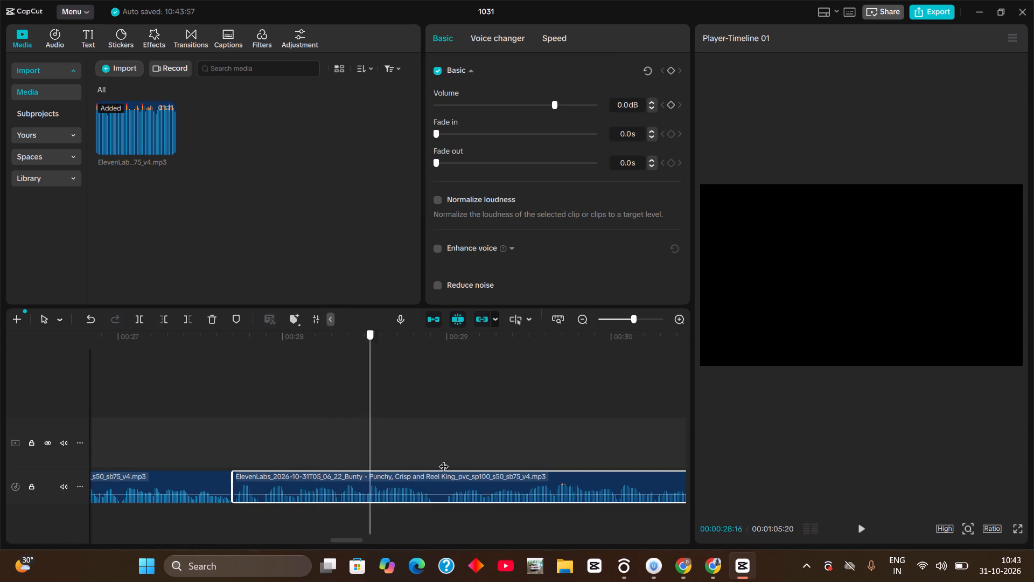
drag(444, 460, 250, 461)
click(250, 461)
key(space)
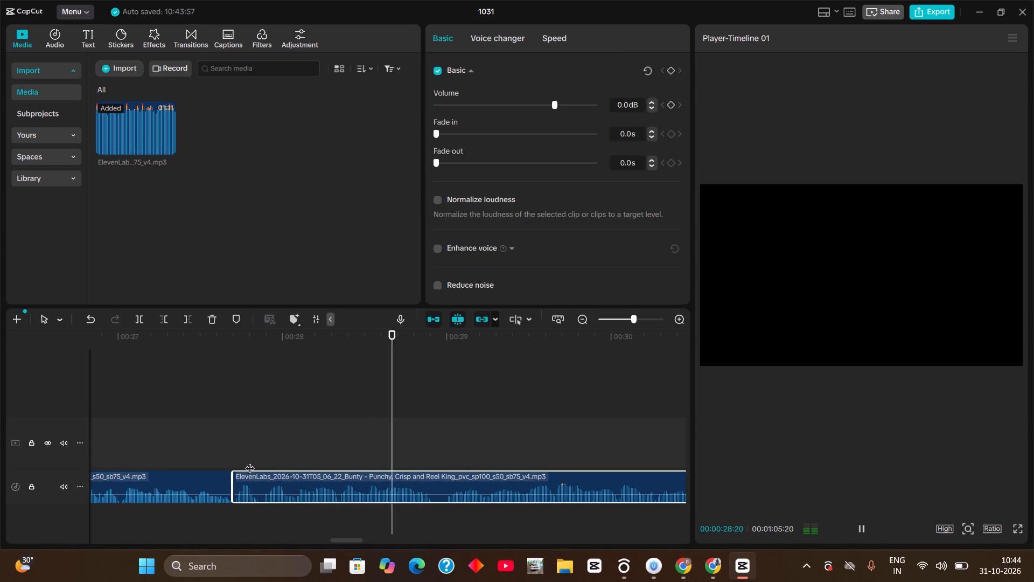
key(space)
drag(439, 338, 436, 341)
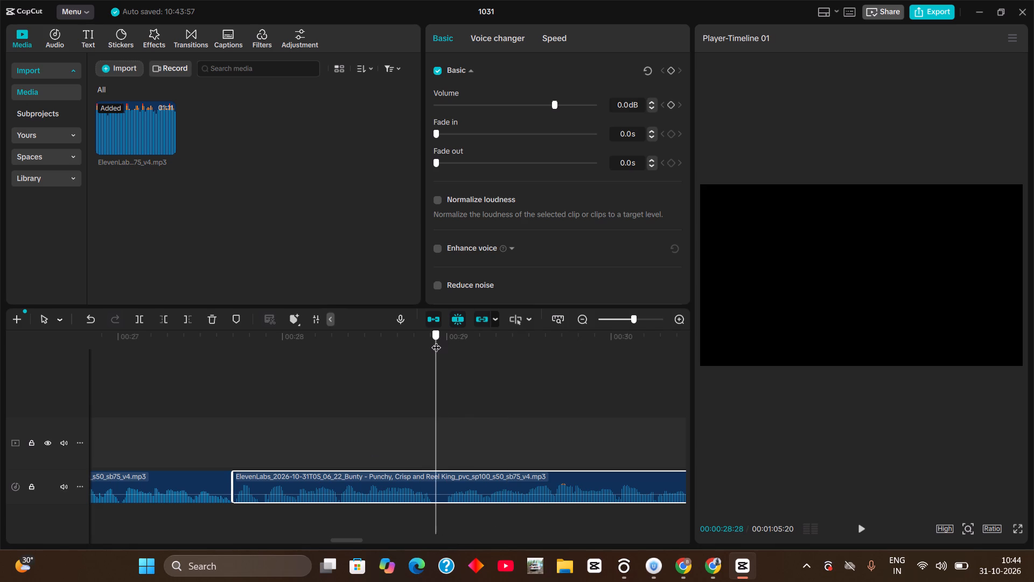
drag(436, 341, 441, 350)
key(ctrl+b)
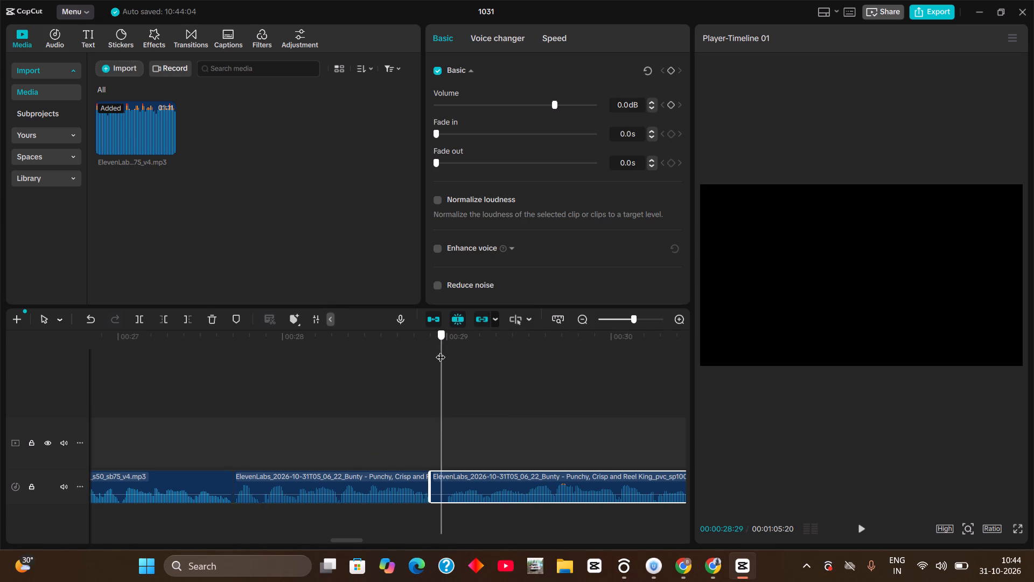
drag(441, 350, 445, 353)
key(ctrl+b)
scroll(447, 375, right, 1)
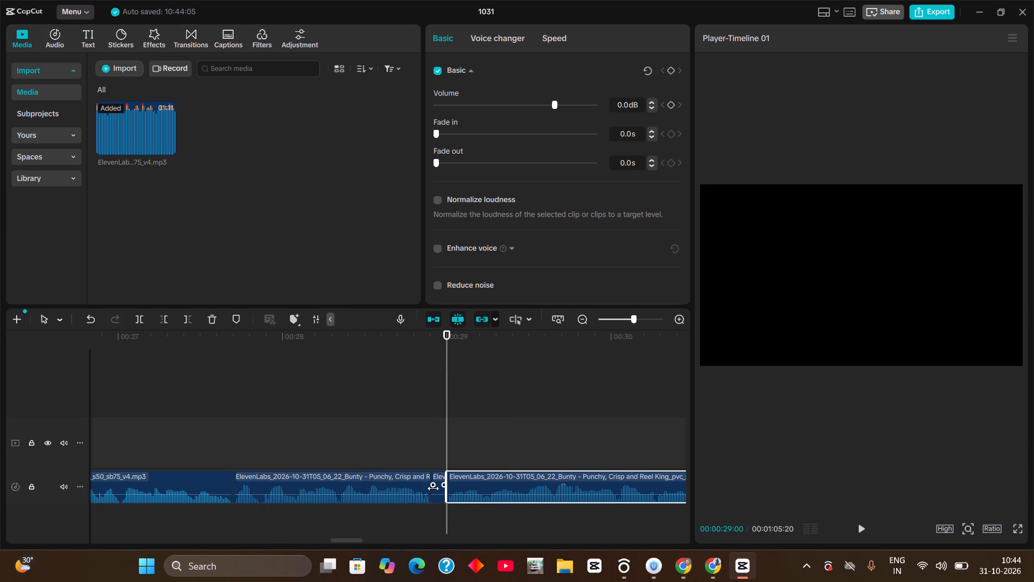
click(433, 488)
key(BackSpace)
drag(473, 483, 457, 485)
Play the new join, cut out the next pause between about 00:00:30:16 and 00:00:31:04, and close the gap.
click(352, 348)
key(space)
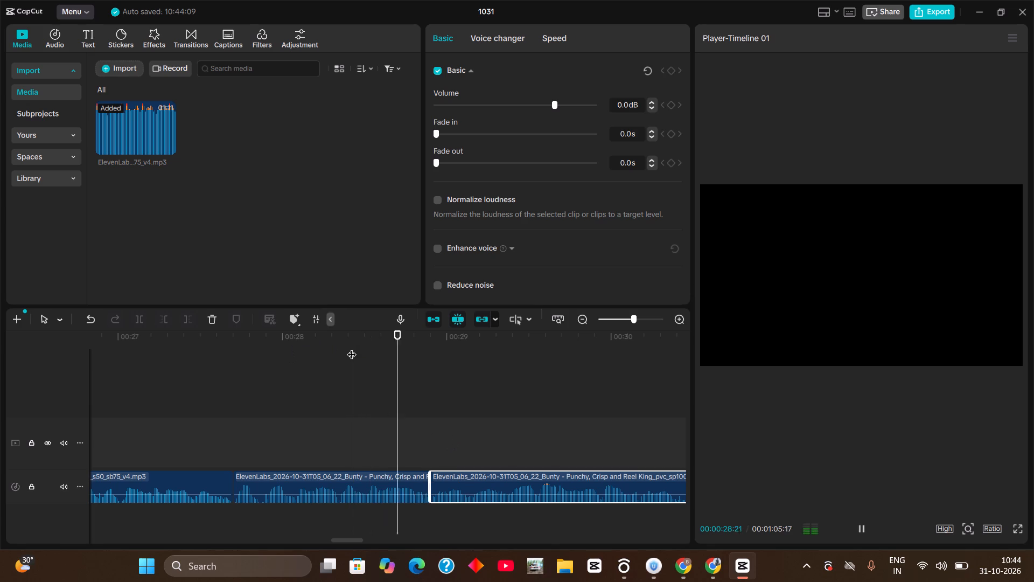
drag(352, 348, 694, 427)
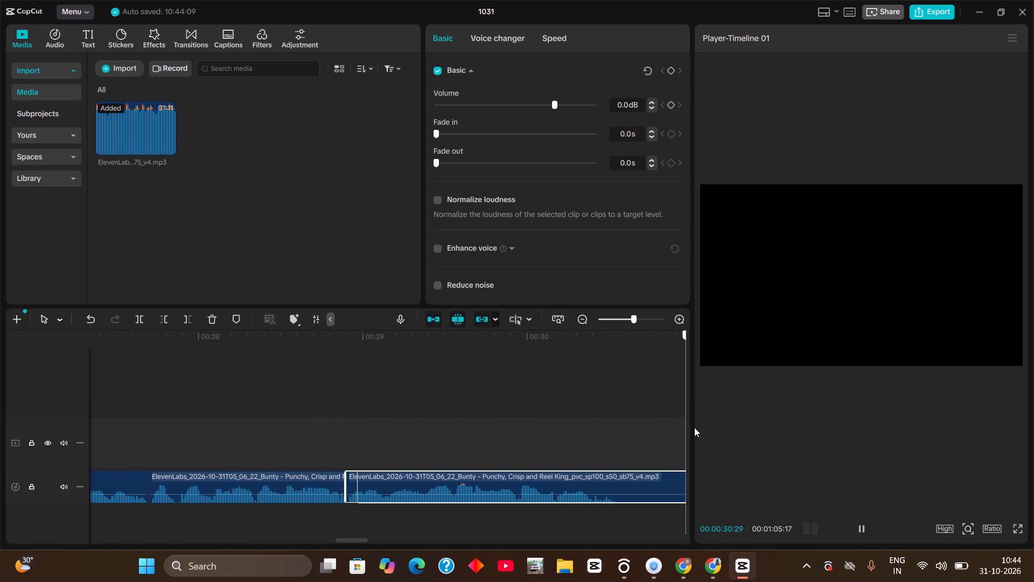
drag(694, 427, 452, 439)
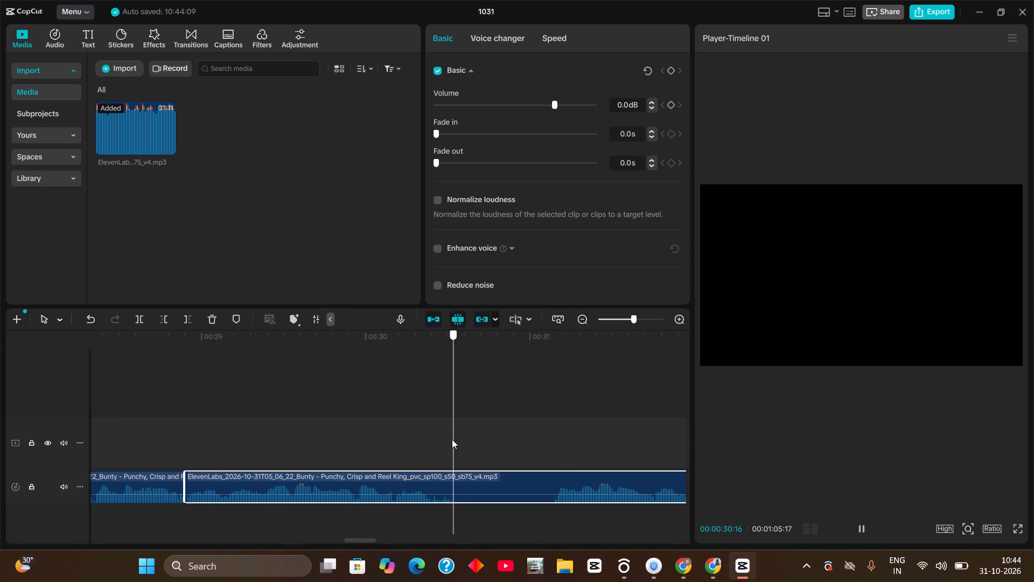
drag(452, 439, 519, 449)
key(ctrl+b)
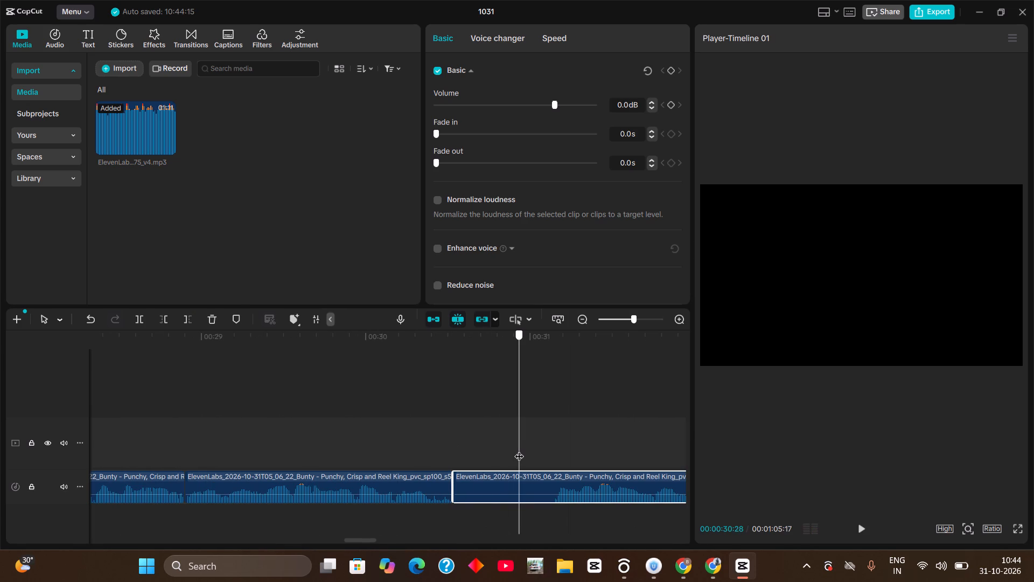
drag(519, 449, 550, 464)
click(550, 464)
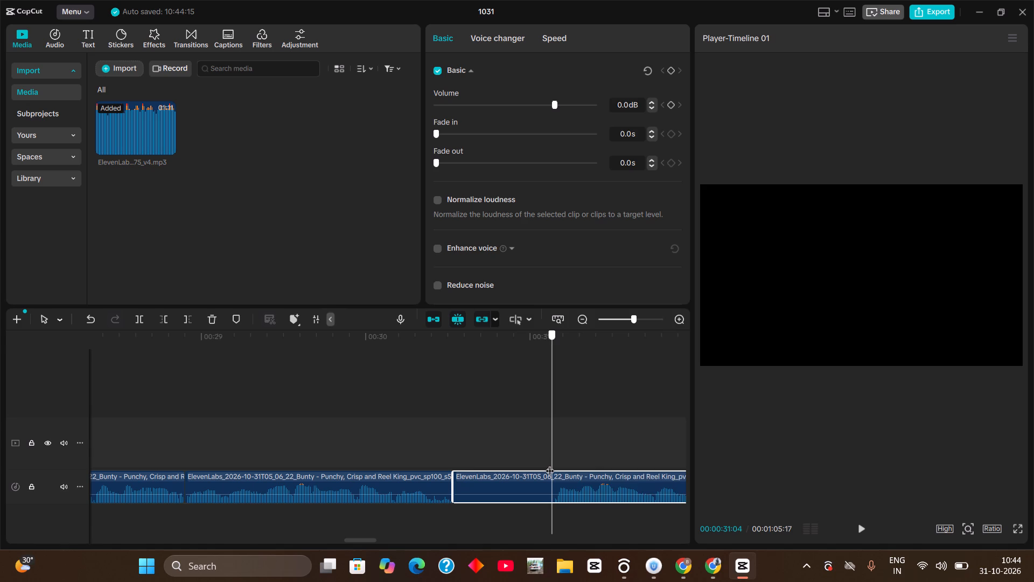
key(ctrl+b)
click(534, 475)
key(BackSpace)
drag(574, 486, 478, 489)
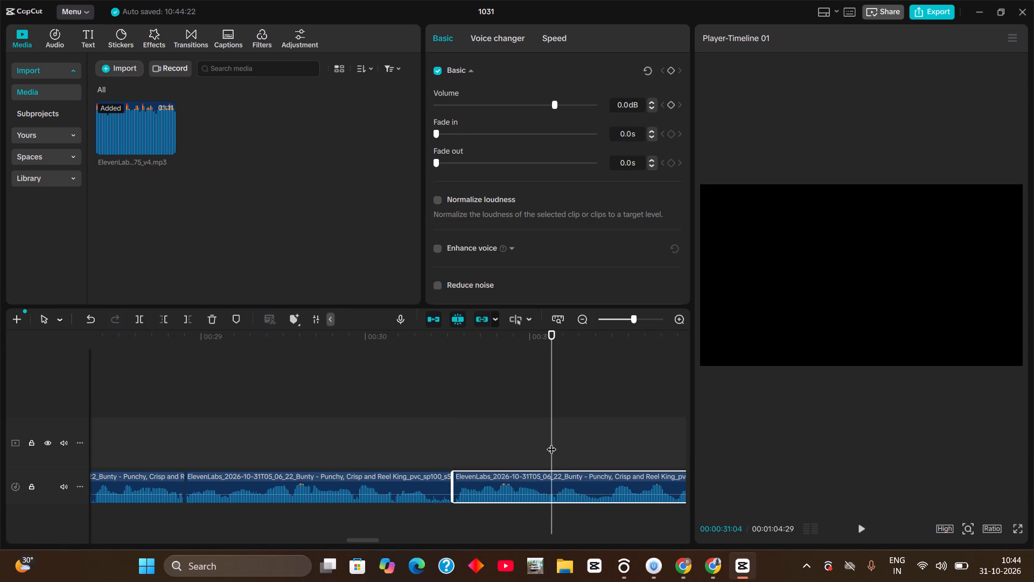
Cut the pause between about 00:00:33:24 and 00:00:34:03 out of the voice-over and move the following clip against the previous one.
drag(554, 442, 557, 460)
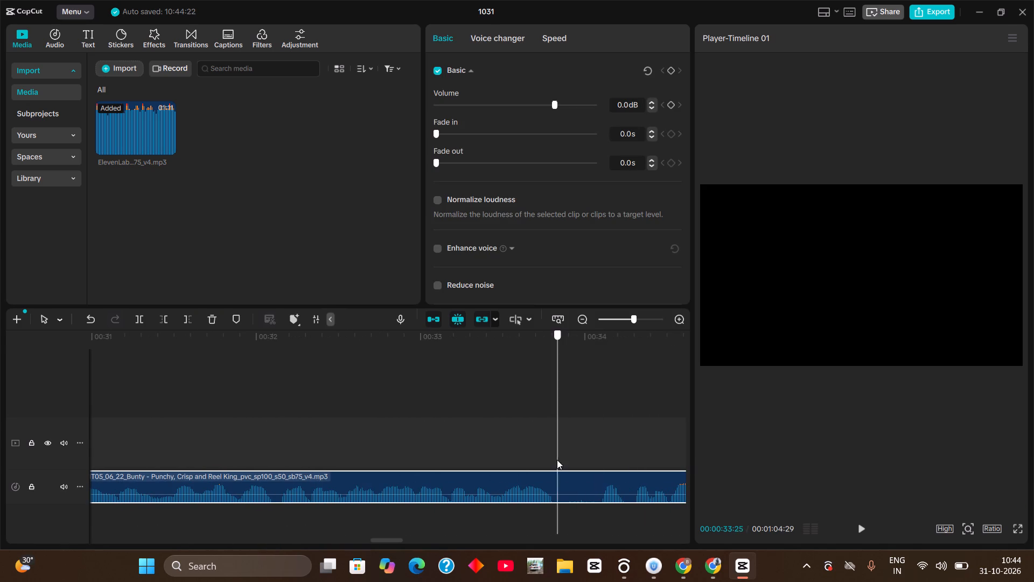
drag(557, 460, 562, 460)
key(ctrl+b)
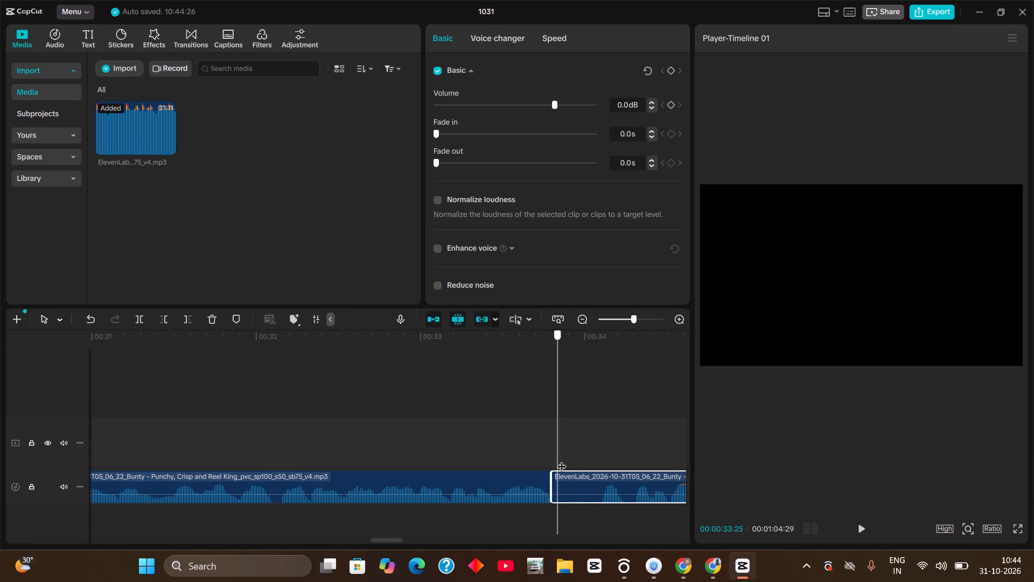
drag(562, 460, 603, 472)
key(ctrl+b)
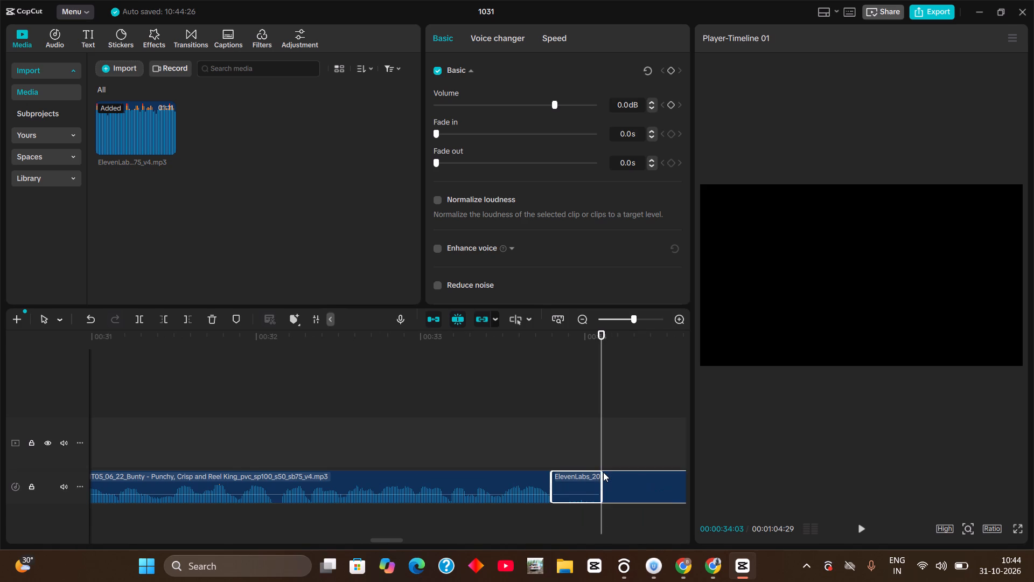
click(578, 483)
key(BackSpace)
drag(621, 488, 579, 489)
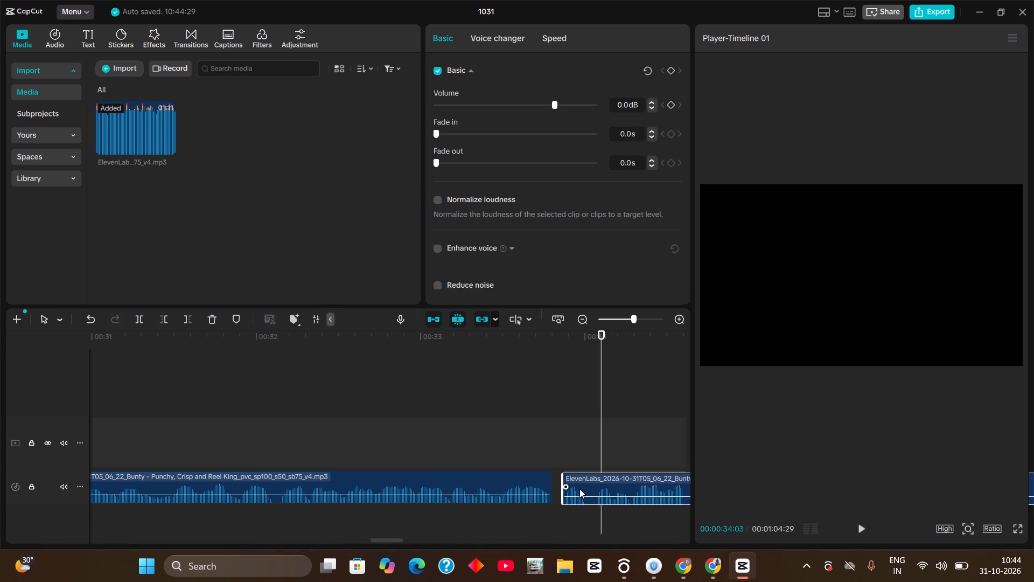
drag(579, 489, 574, 488)
click(574, 488)
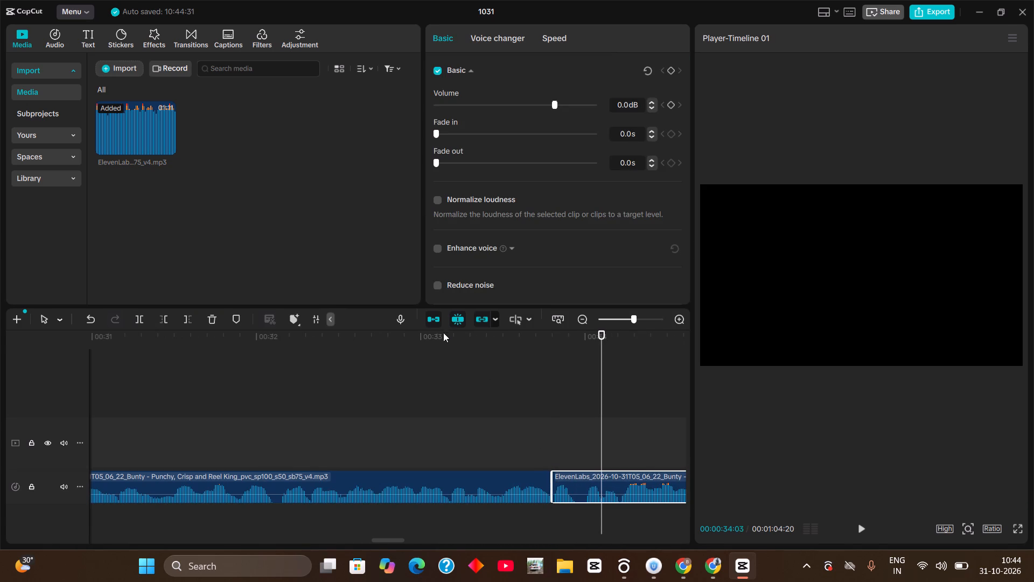
Play the new join from about 00:00:33, and cut the pause between about 00:00:35:07 and 00:00:35:14 out of the voice-over.
click(462, 333)
key(space)
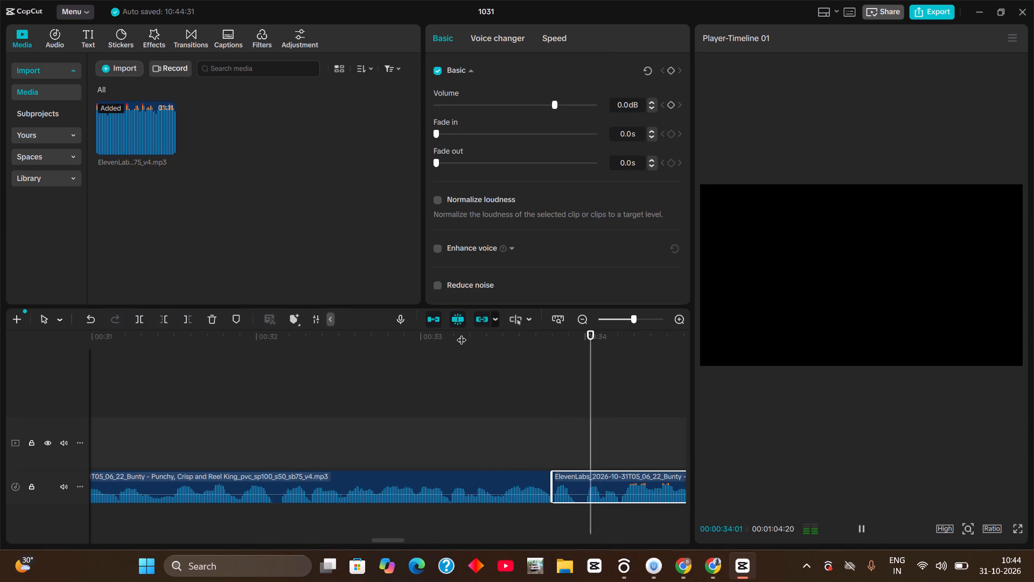
key(space)
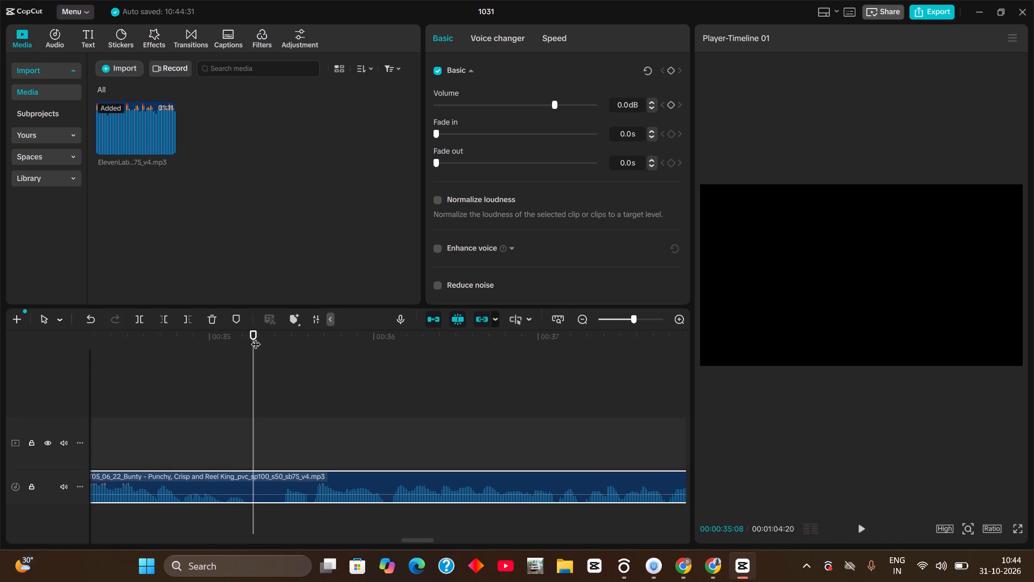
drag(256, 337, 247, 349)
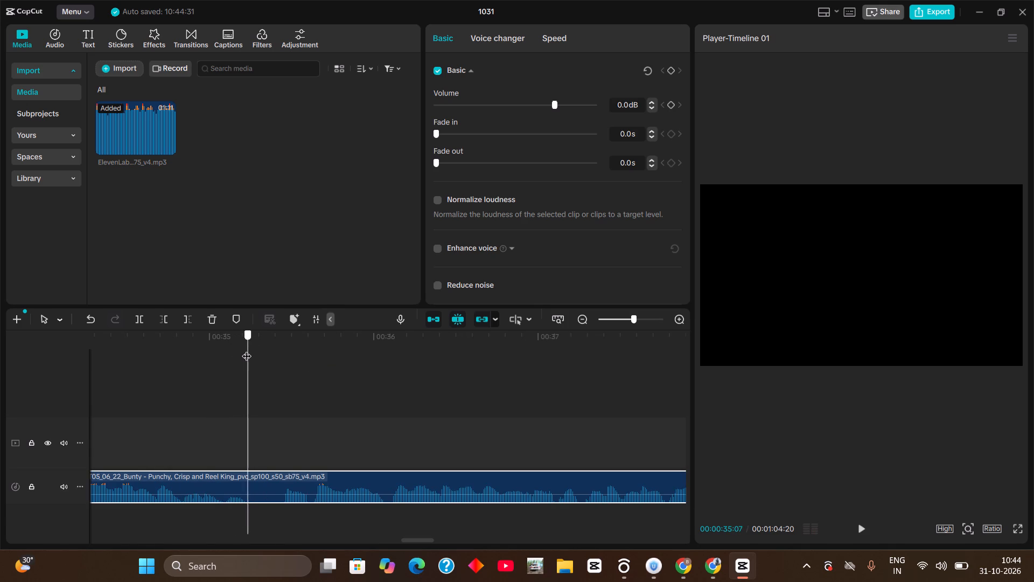
drag(247, 349, 284, 362)
key(ctrl+b)
key(b)
click(262, 491)
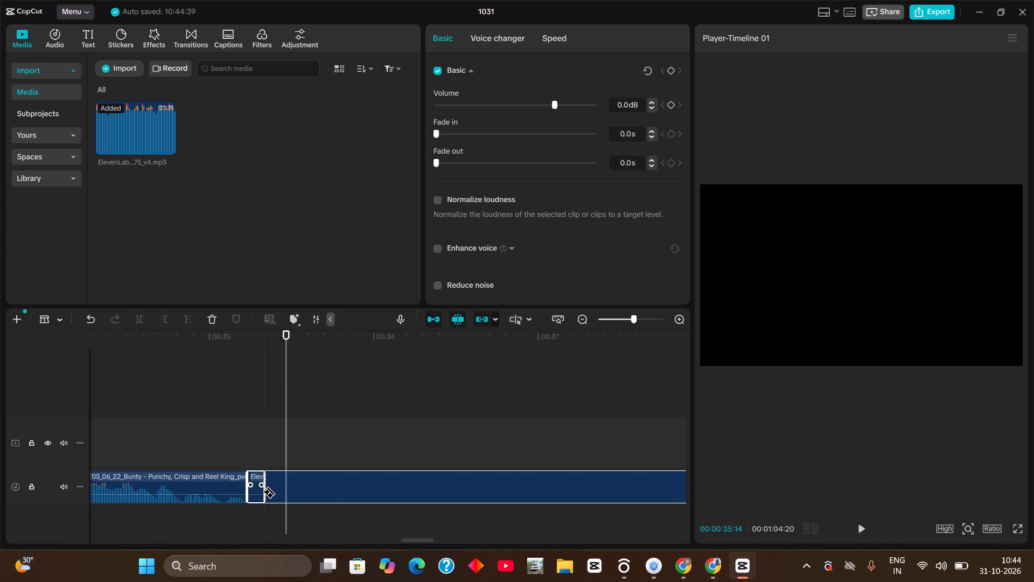
key(ctrl+z)
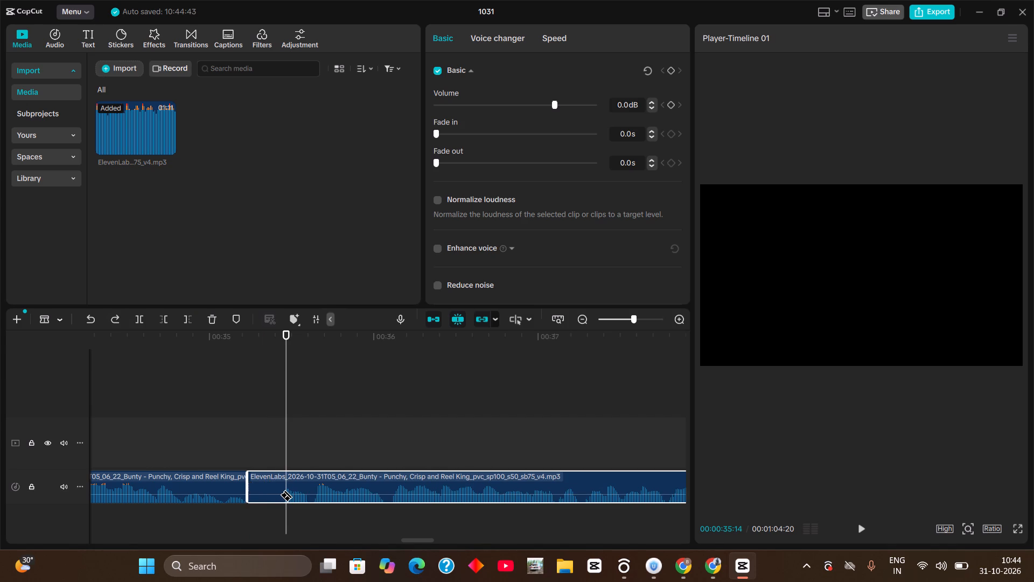
click(287, 489)
key(a)
click(276, 489)
key(BackSpace)
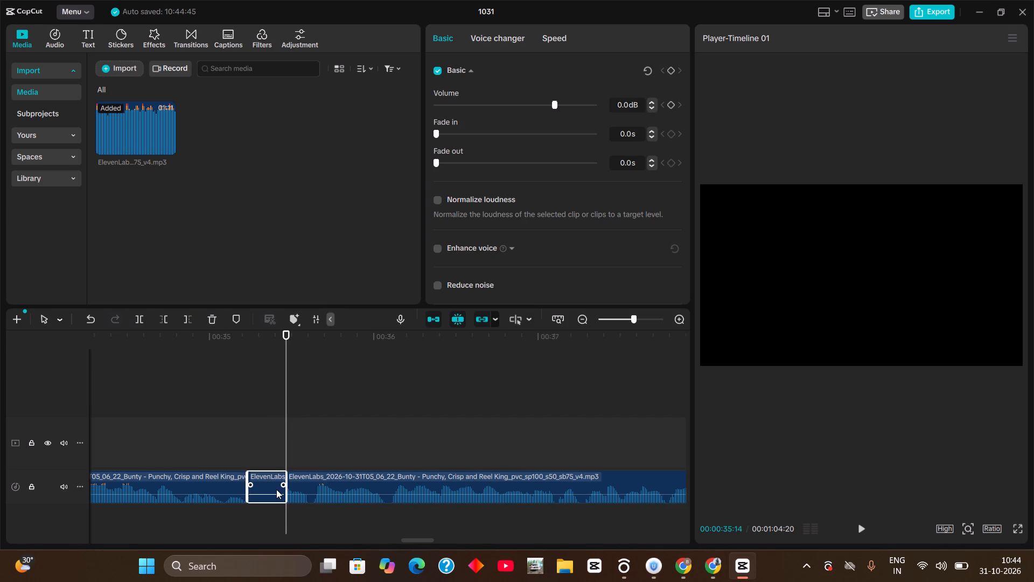
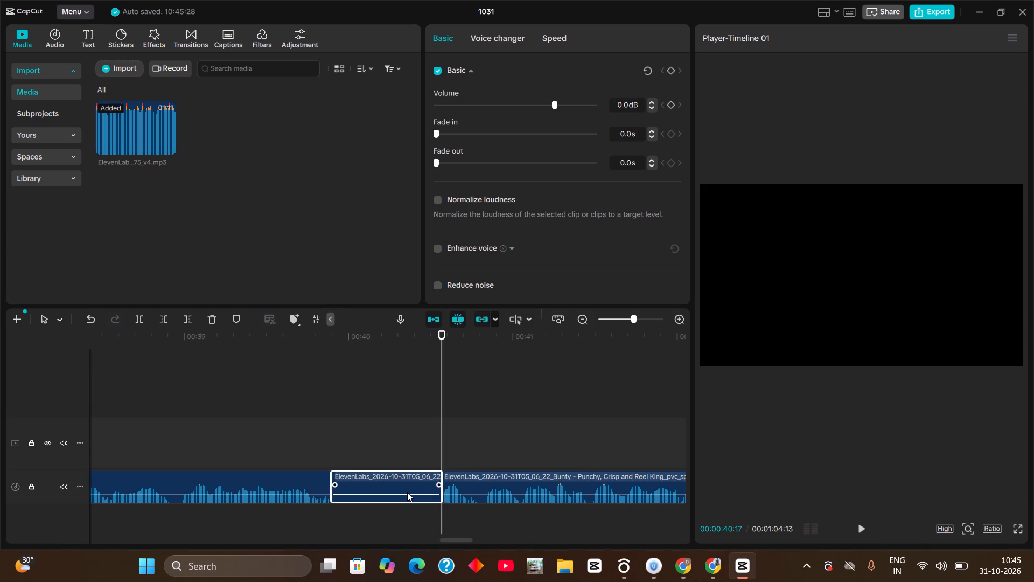
Delete the pause segment between about 00:00:39:27 and 00:00:40:17 and move the following voice-over clip against the previous one.
key(BackSpace)
drag(482, 487, 381, 486)
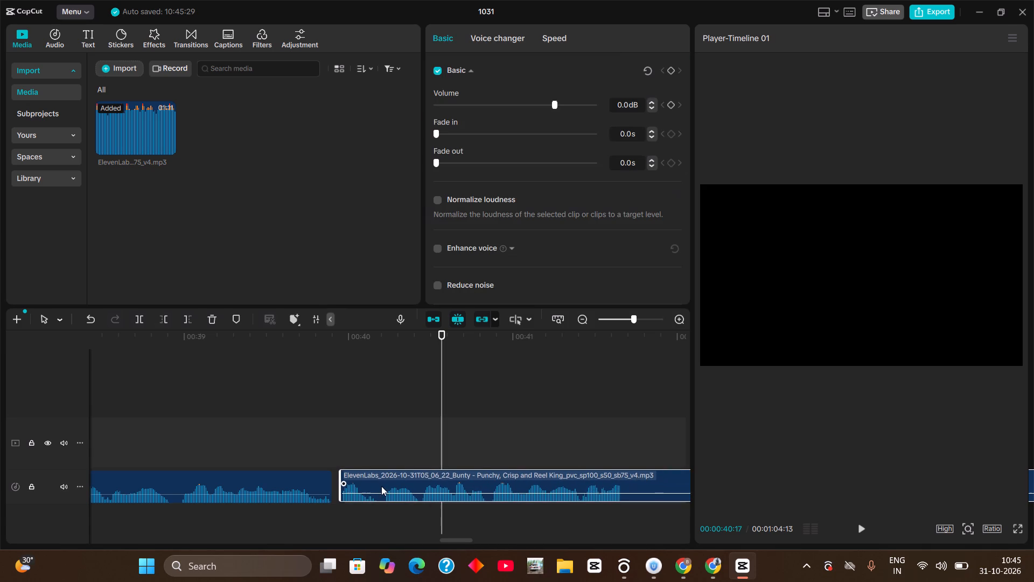
drag(381, 486, 375, 487)
Scrub through the voice-over between about 00:00:40:17 and 00:00:44:26 to check the waveform for further pauses.
drag(308, 350, 369, 363)
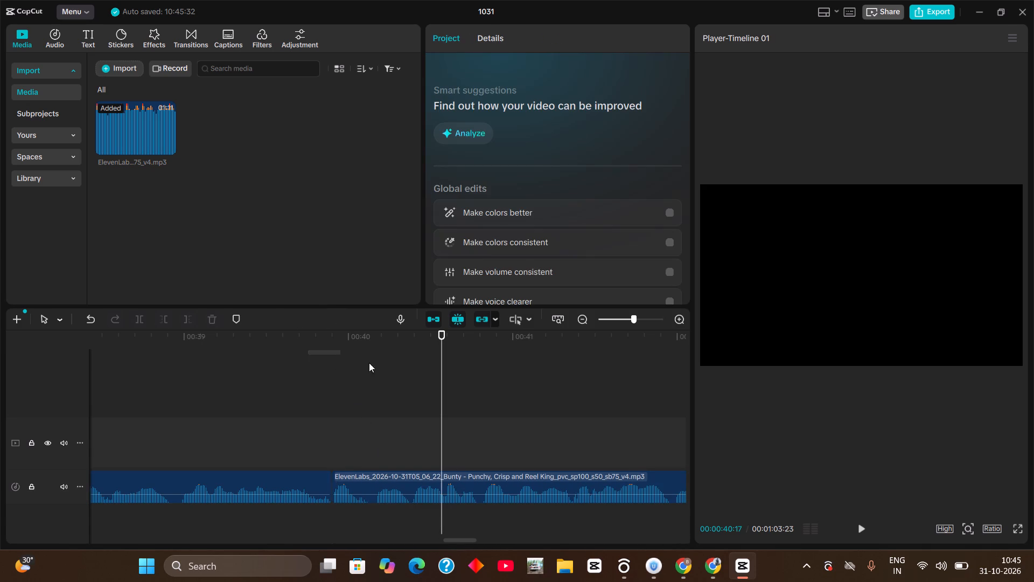
drag(369, 363, 422, 377)
drag(382, 343, 596, 376)
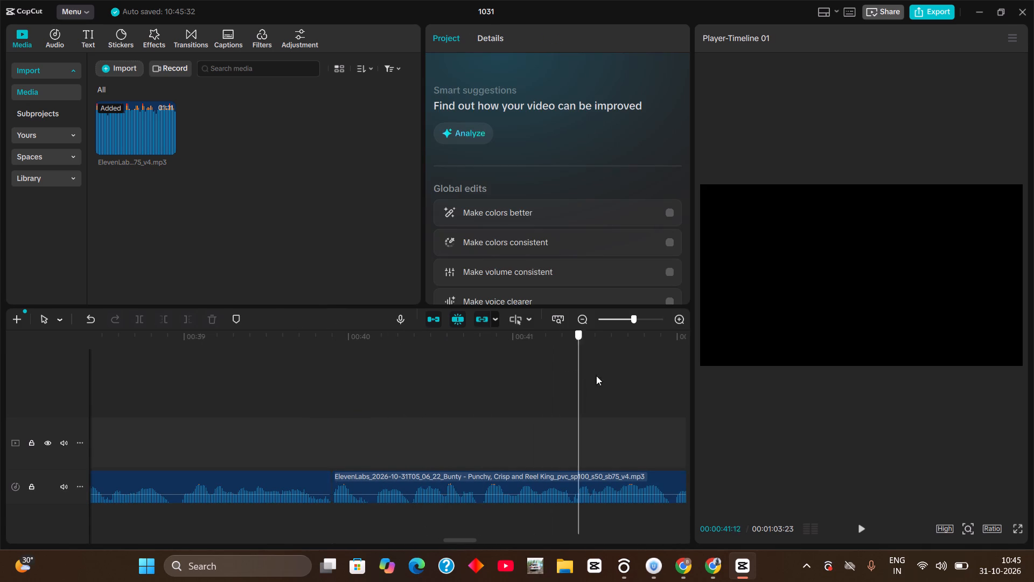
drag(596, 376, 637, 410)
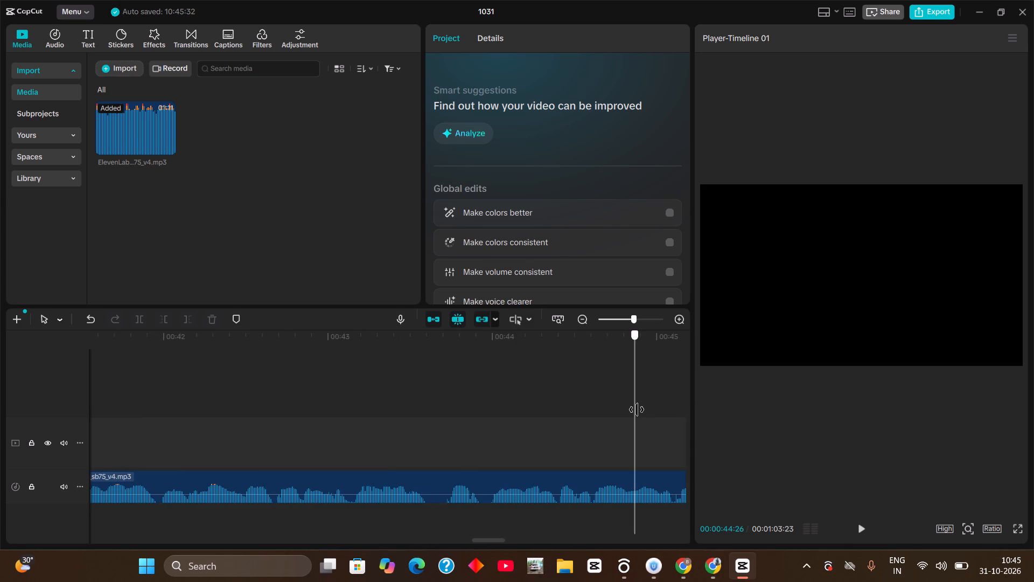
drag(637, 410, 218, 430)
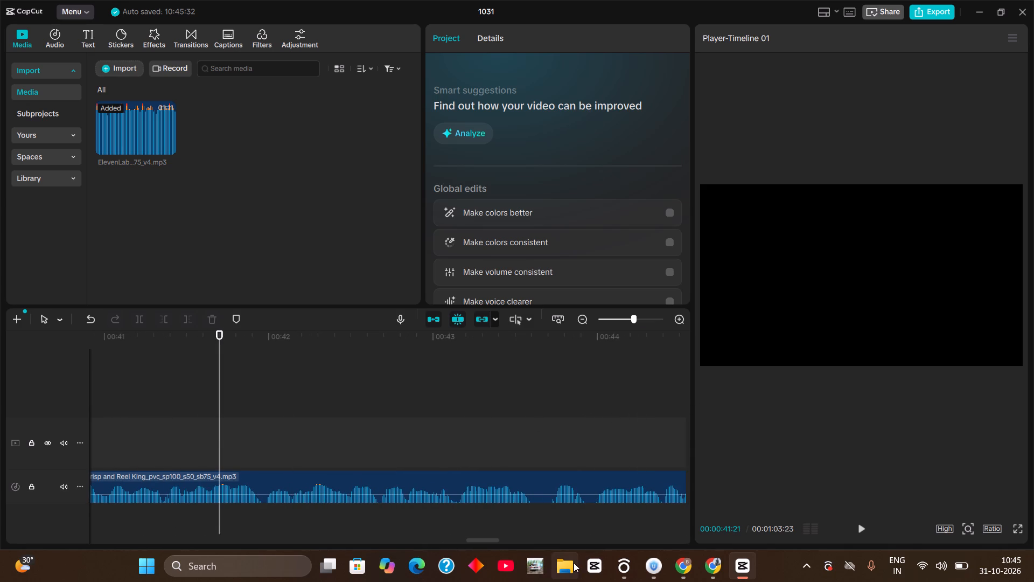
Switch to File Explorer and look through the contents of the New Volume (D:) and New Volume (E:) drives.
click(571, 564)
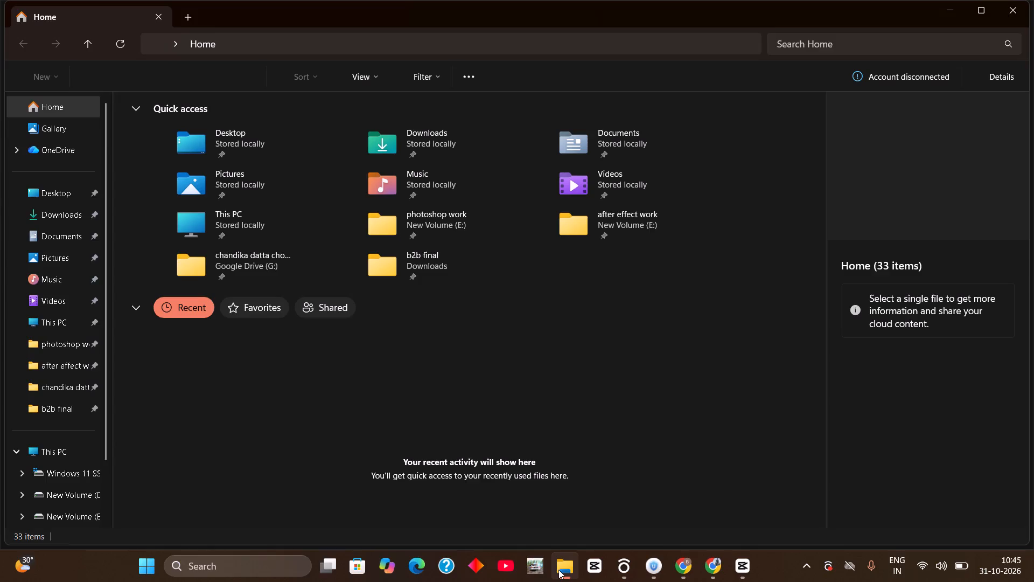
click(78, 499)
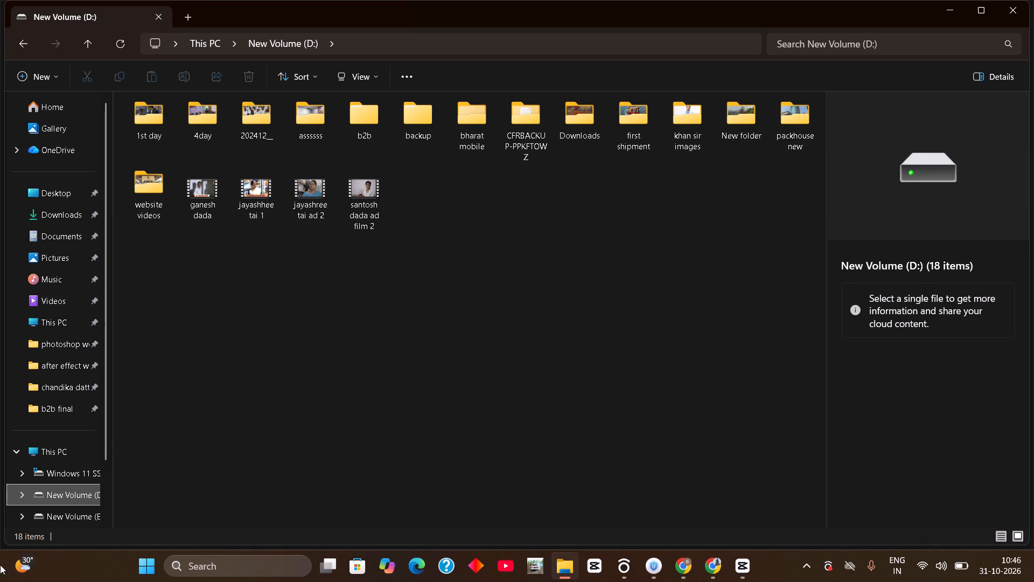
click(87, 516)
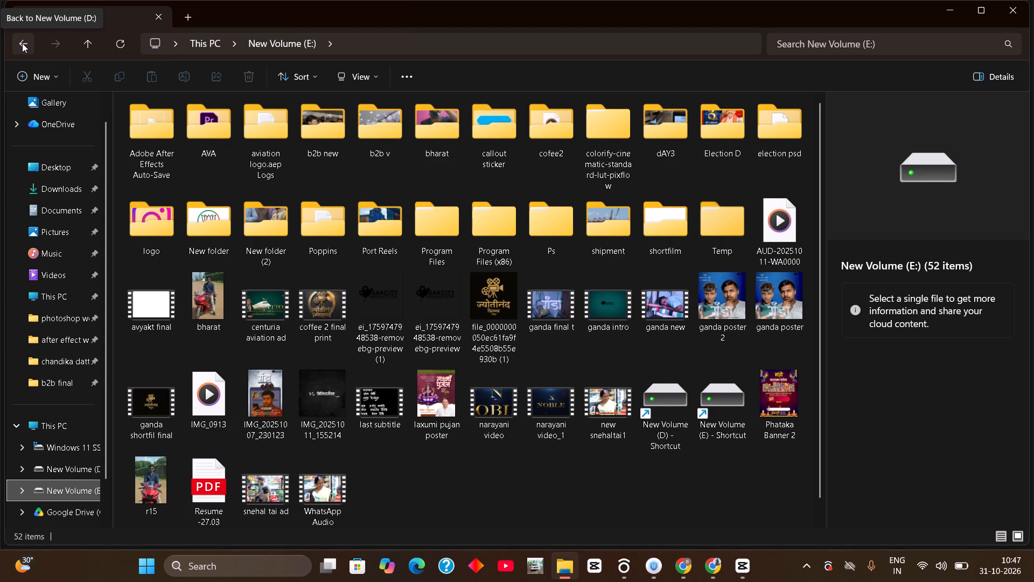
click(22, 43)
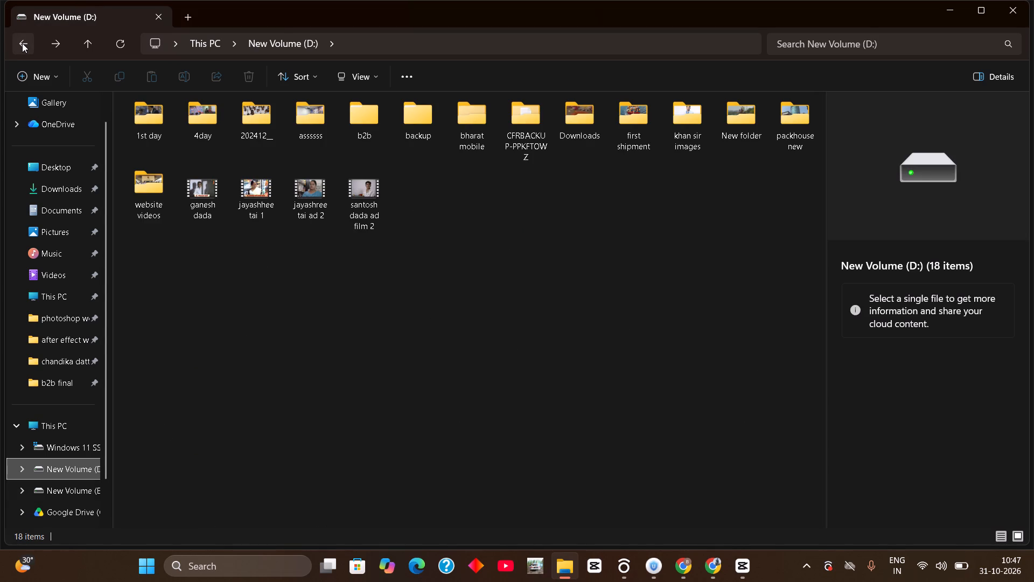
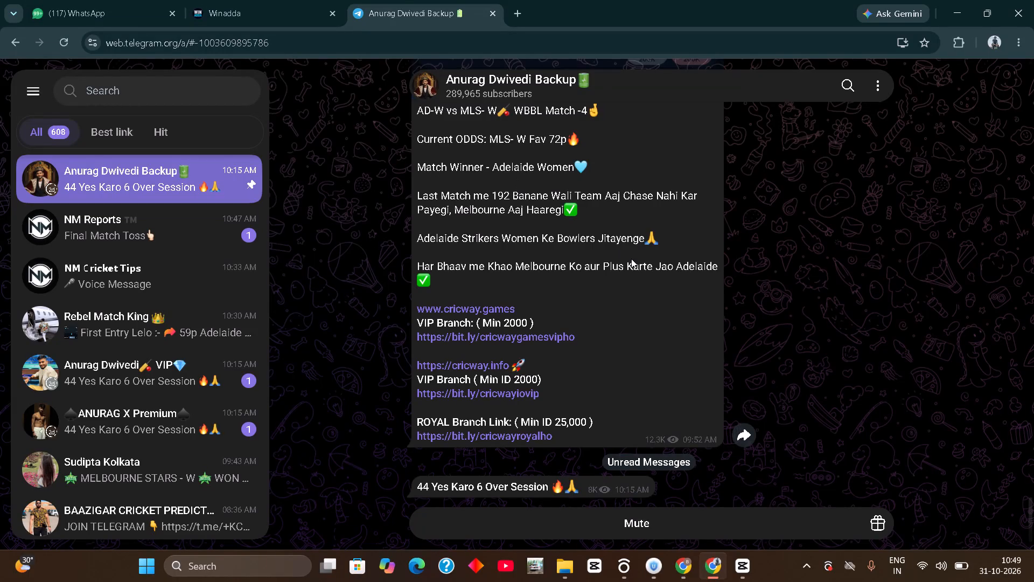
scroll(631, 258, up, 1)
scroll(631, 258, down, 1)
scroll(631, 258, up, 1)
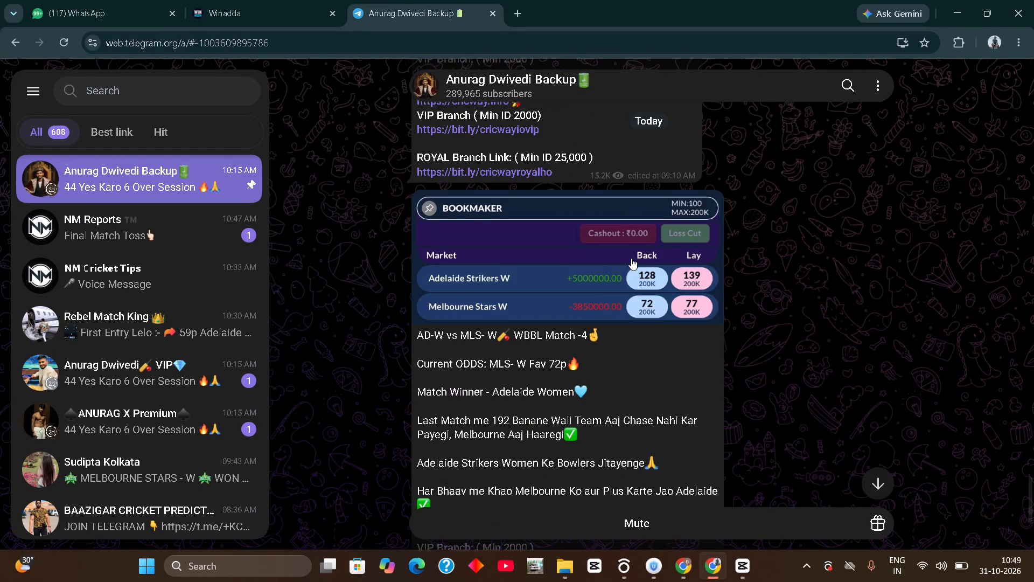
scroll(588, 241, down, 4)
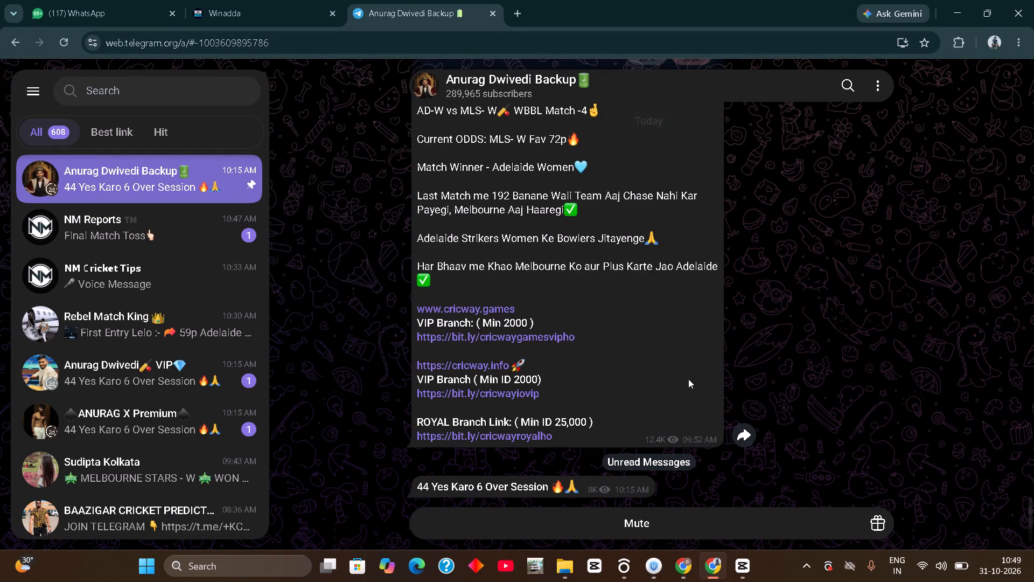
Switch back to the CapCut project 1031 and play the voice-over from about 00:00:41:21 to listen for further pauses.
click(738, 572)
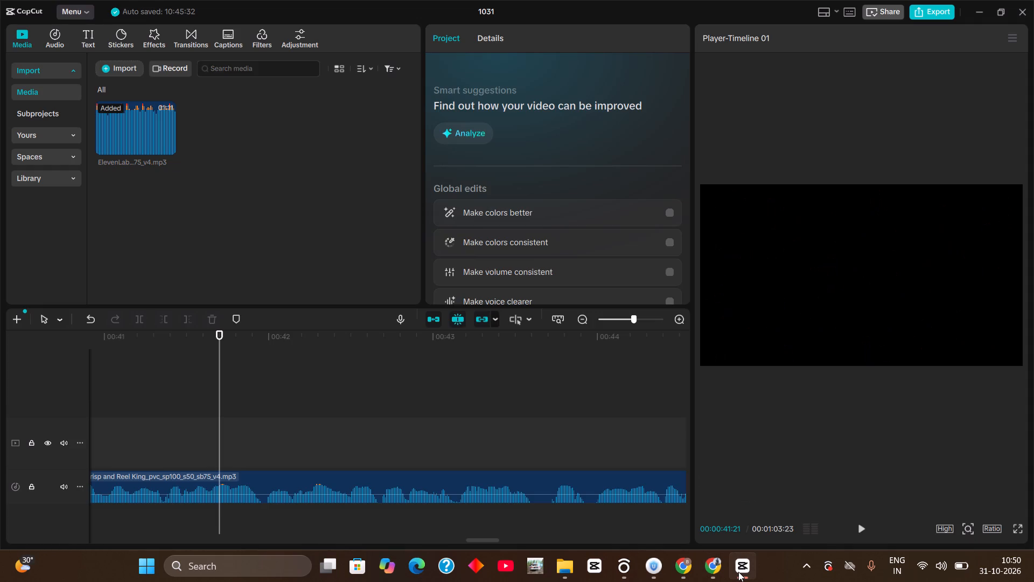
double_click(738, 572)
click(738, 572)
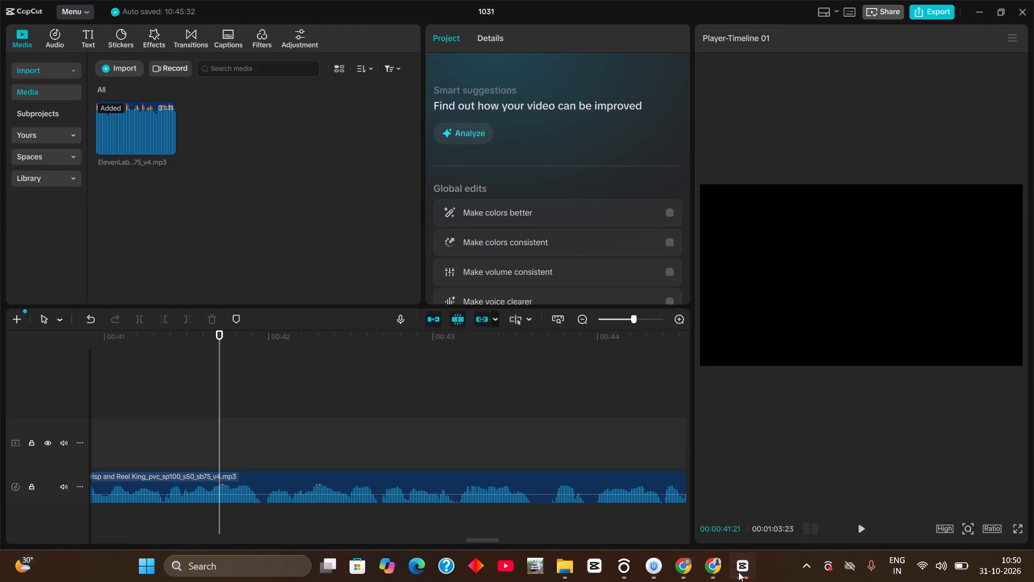
click(738, 572)
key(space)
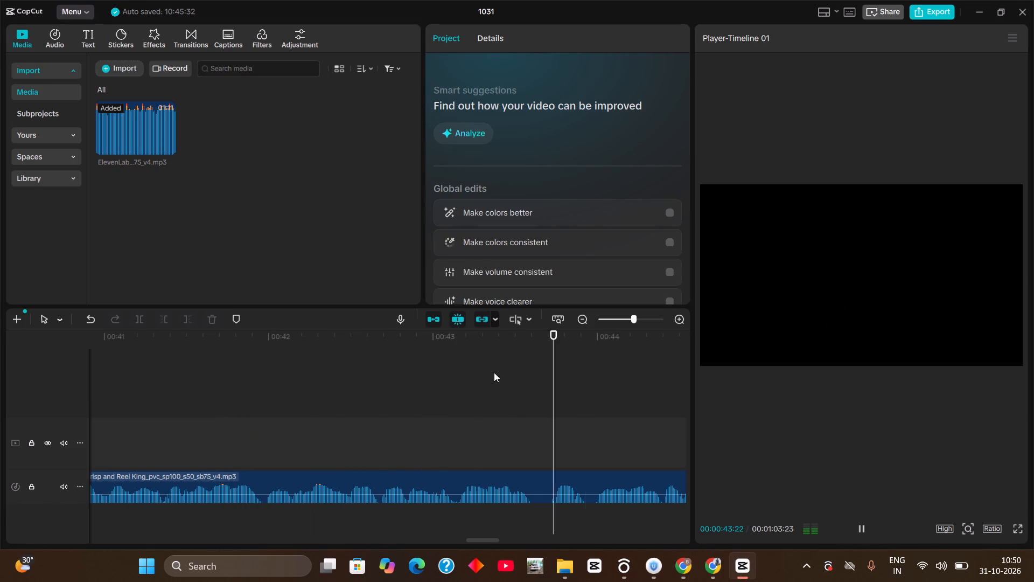
Cut out the voice-over pause between about 00:00:43:18 and 00:00:43:22 and move the following clip against the previous one.
key(space)
drag(520, 337, 531, 343)
key(ctrl+b)
click(524, 488)
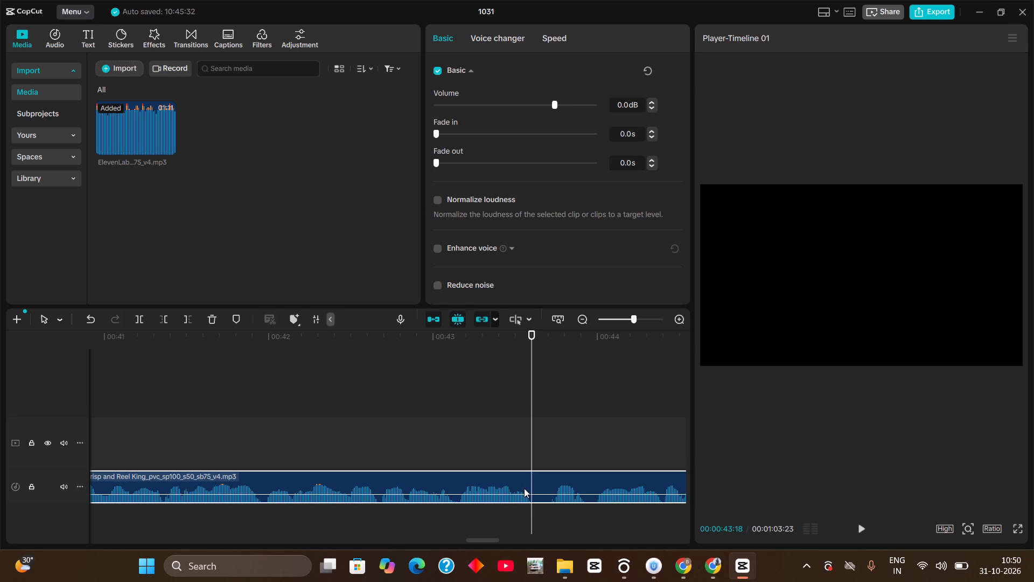
key(ctrl+b)
drag(530, 423, 553, 427)
key(ctrl+b)
click(542, 486)
key(BackSpace)
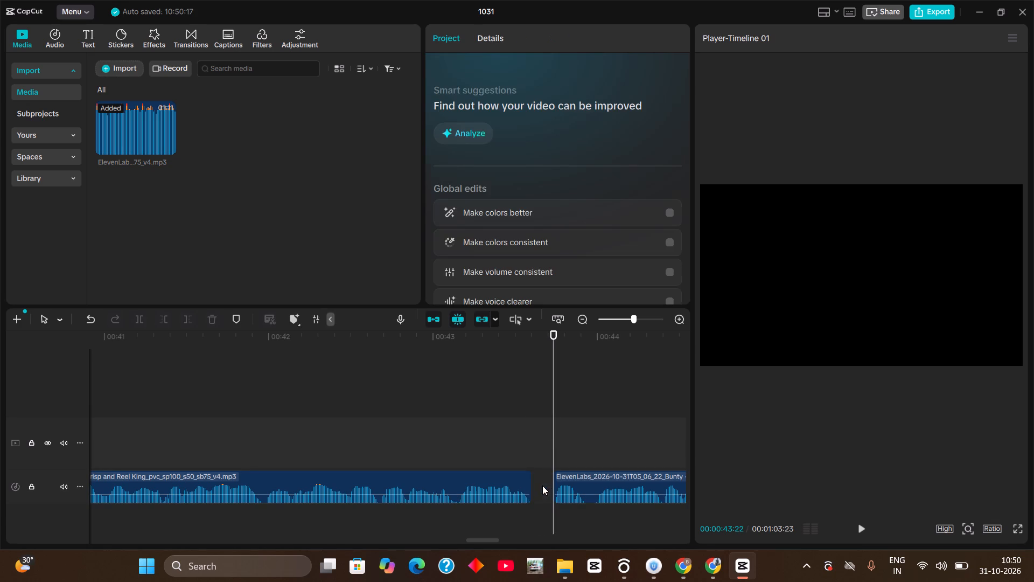
drag(567, 485, 548, 487)
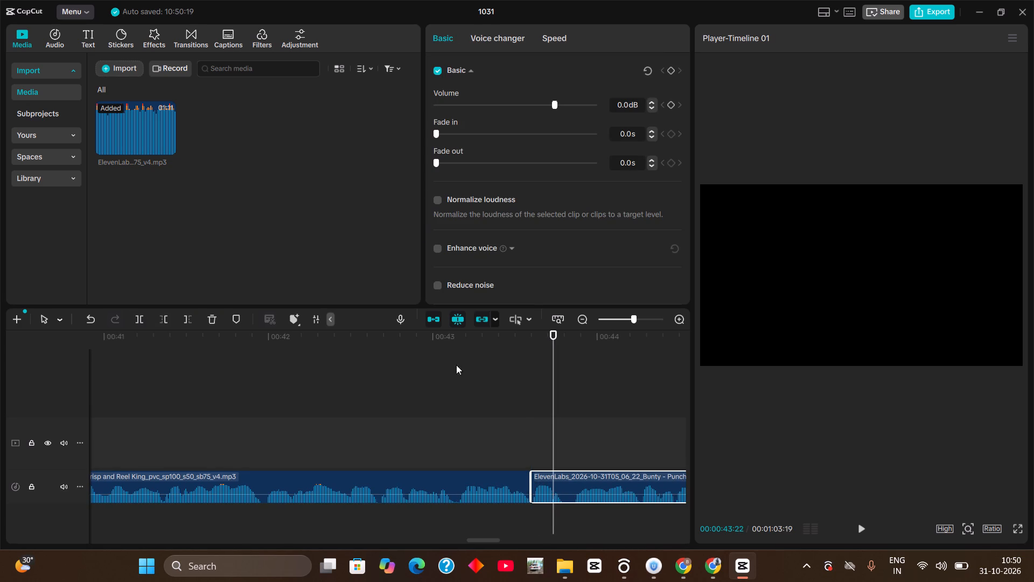
Cut out the voice-over pause between about 00:00:45:12 and 00:00:45:16 and move the following clip against the previous one.
click(451, 348)
key(space)
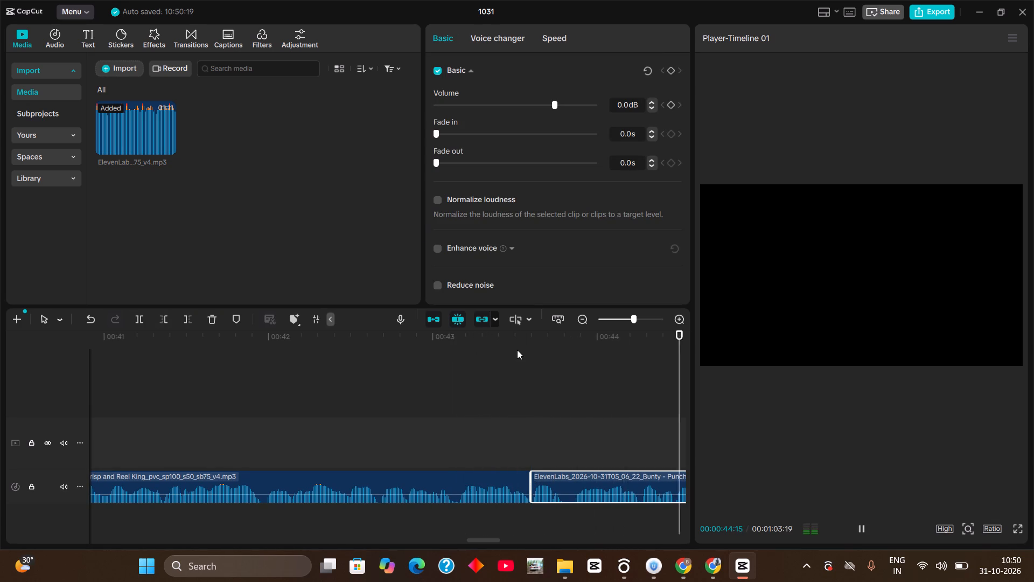
key(space)
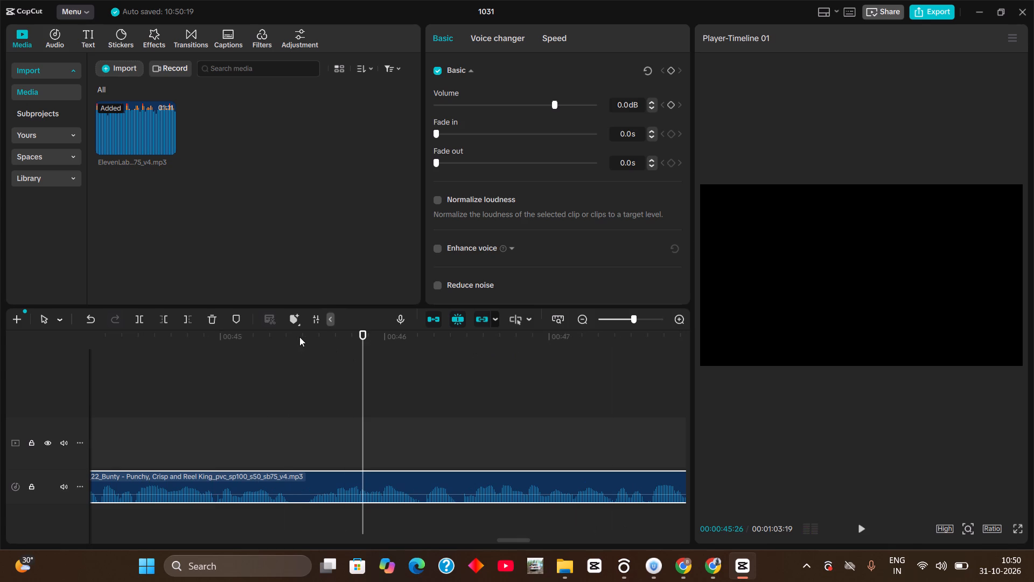
drag(301, 337, 288, 351)
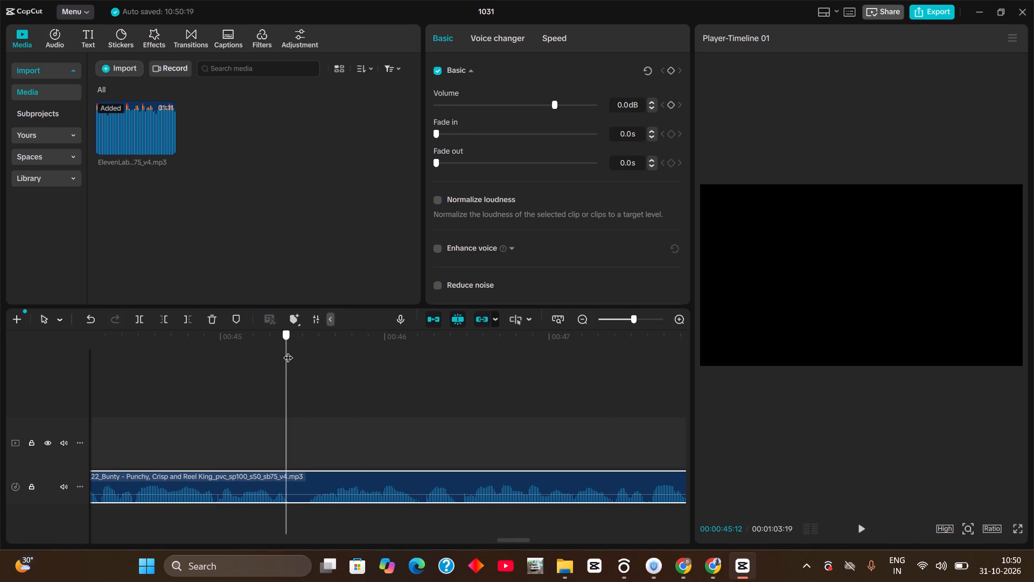
drag(288, 351, 310, 350)
key(ctrl+b)
key(ctrl+b)
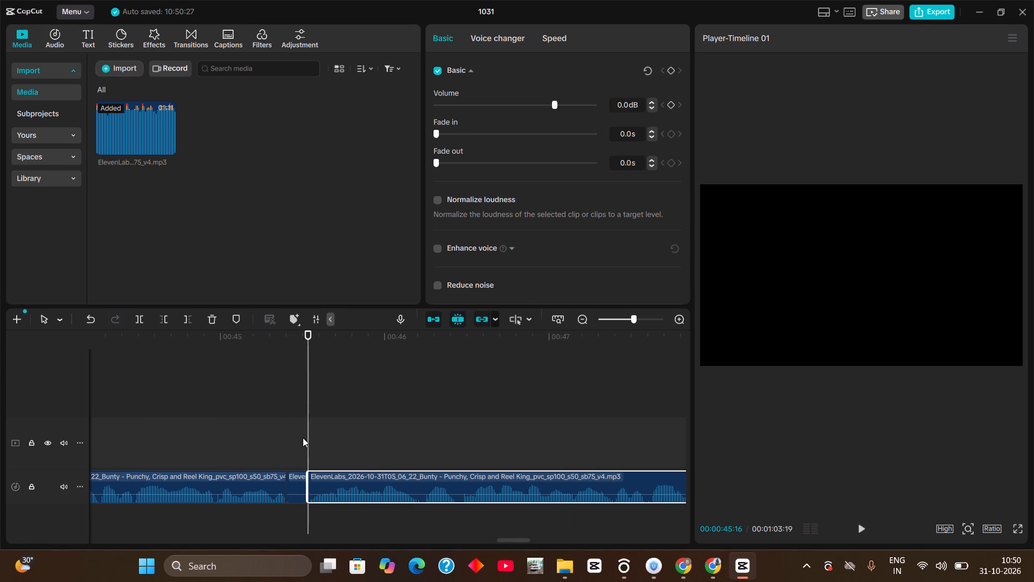
click(300, 482)
key(BackSpace)
drag(332, 486, 314, 488)
Split the voice-over on both sides of the pause, at about 00:00:48:07 and 00:00:48:25.
click(192, 342)
key(space)
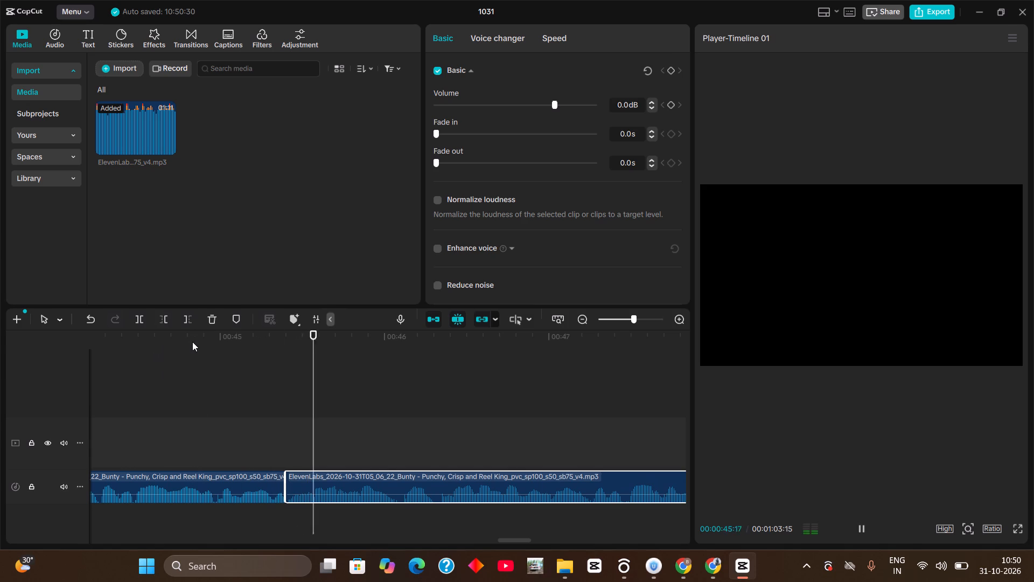
drag(514, 343, 659, 369)
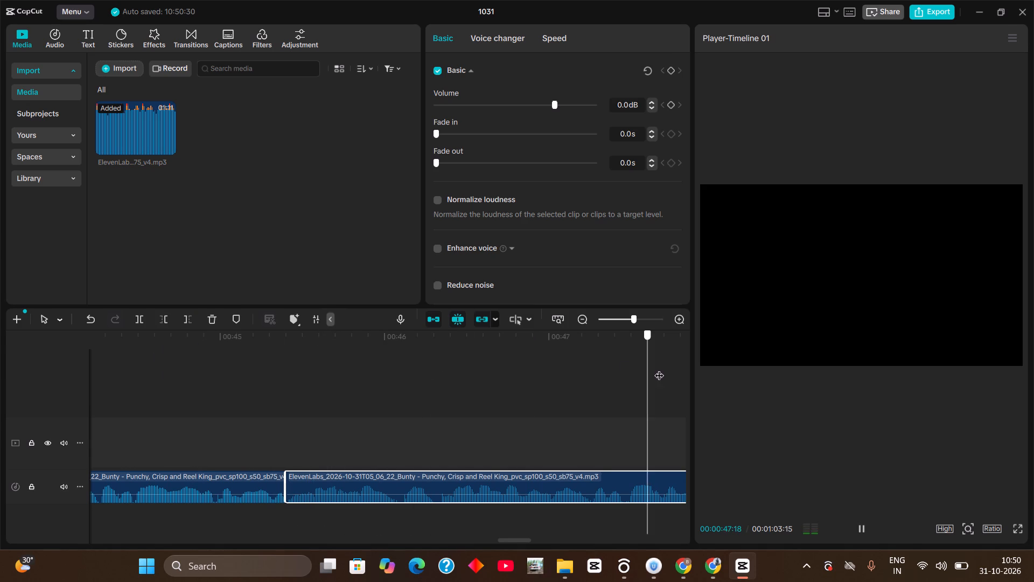
drag(659, 369, 327, 411)
key(b)
click(327, 411)
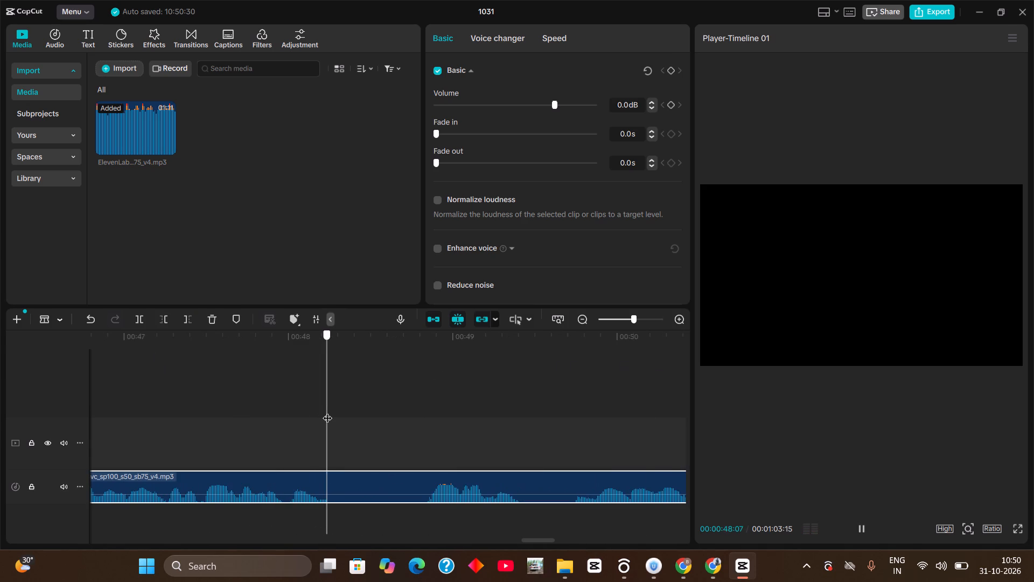
click(327, 482)
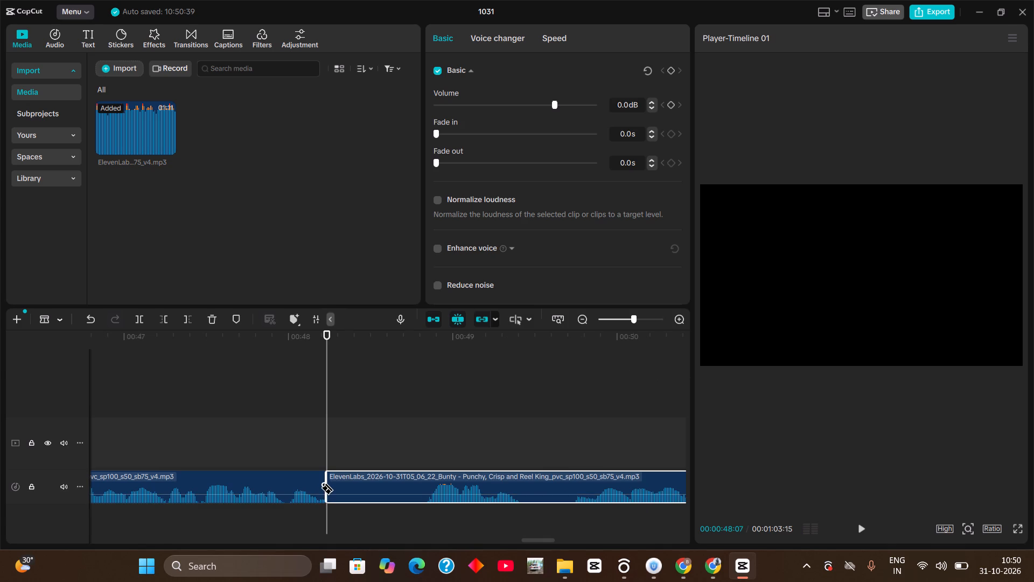
key(a)
drag(329, 431, 420, 439)
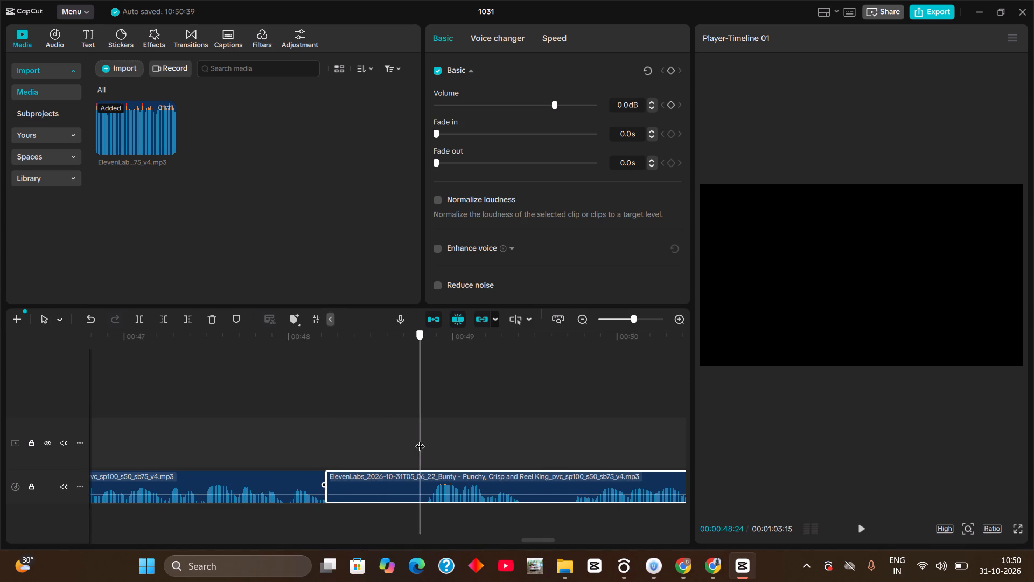
drag(420, 439, 425, 441)
key(b)
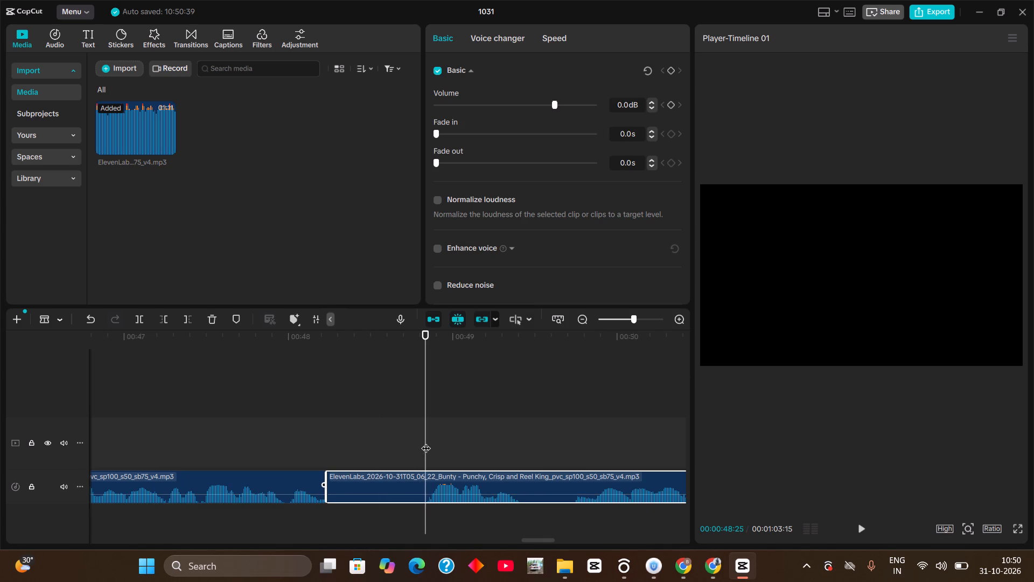
click(424, 483)
key(a)
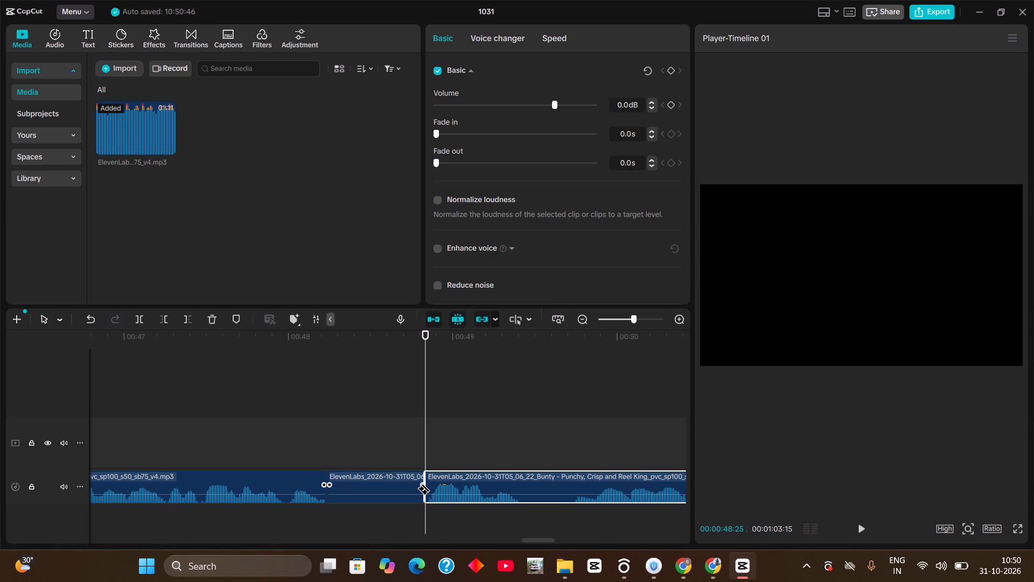
Delete the pause segment between about 00:00:48:07 and 00:00:48:25 and place the following voice-over clip against the previous one.
click(389, 477)
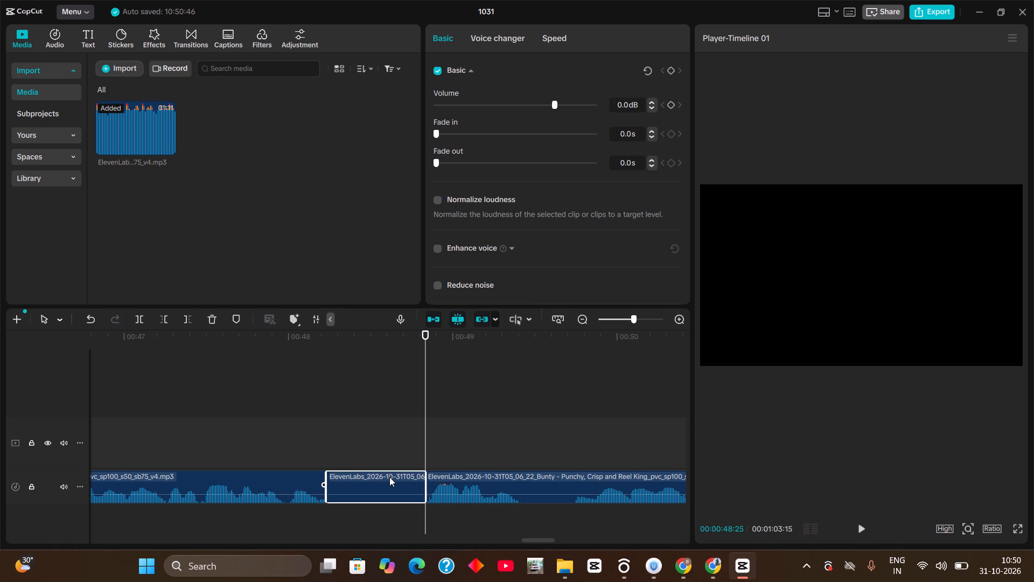
key(BackSpace)
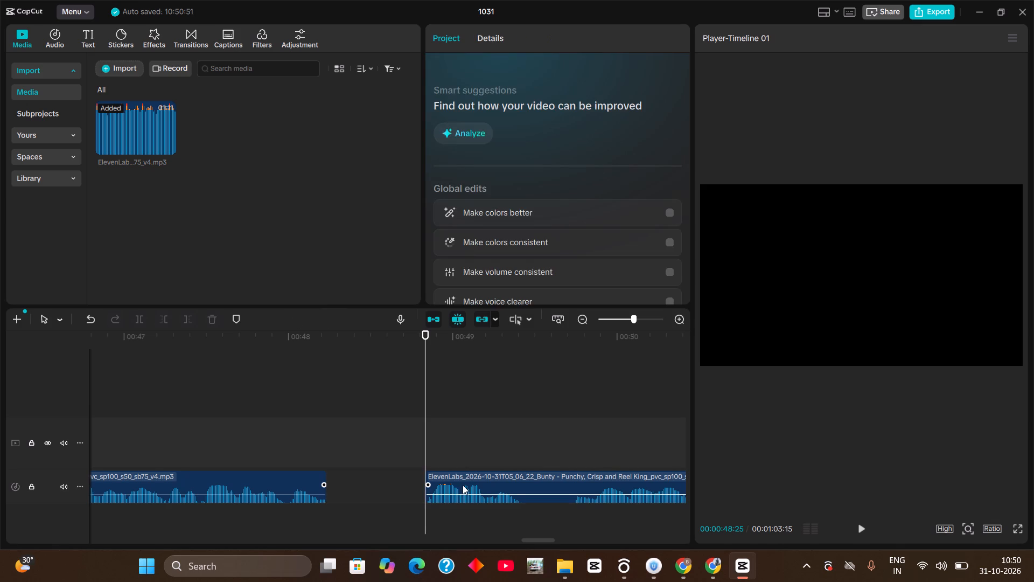
drag(463, 485, 360, 484)
click(361, 484)
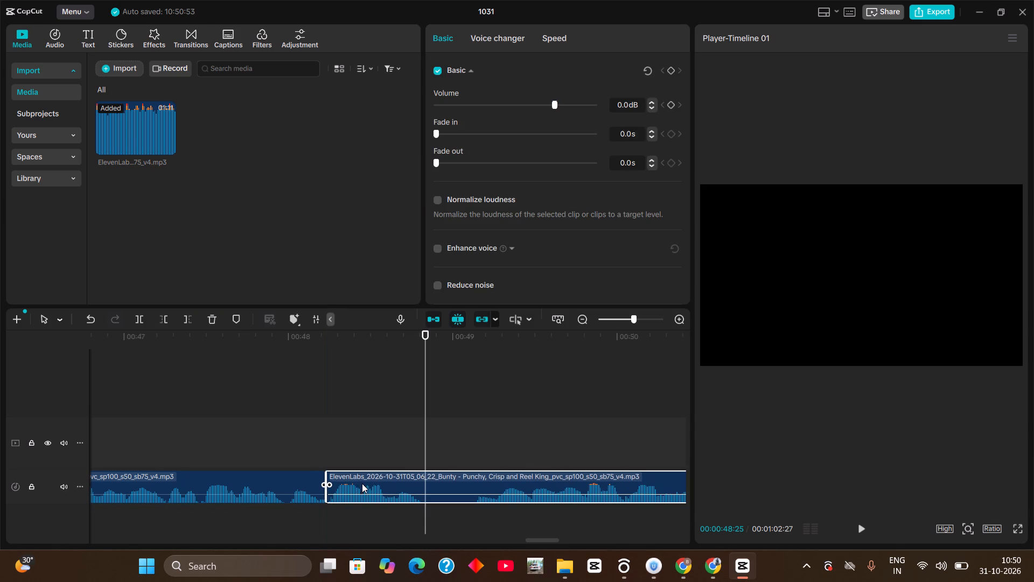
drag(351, 484, 365, 482)
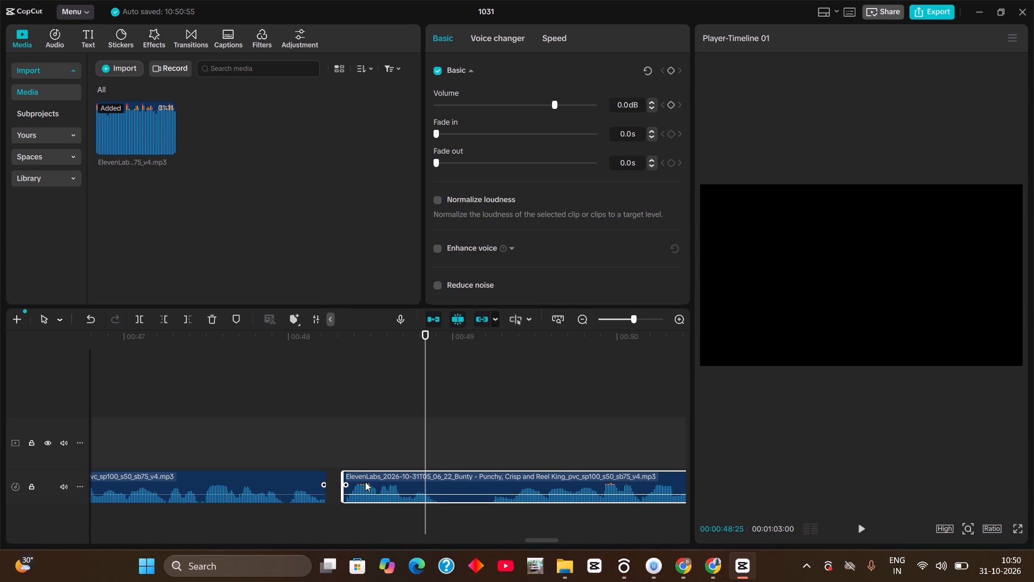
key(ctrl+z)
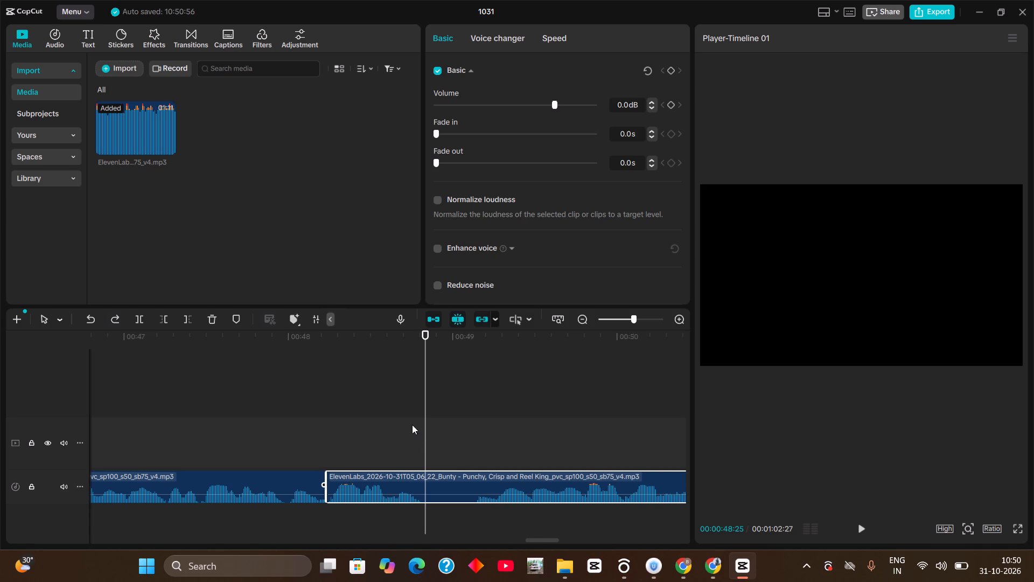
Cut out the voice-over pause between about 00:00:48:24 and 00:00:49:04 and move the following clip against the previous one.
drag(425, 448, 424, 453)
drag(424, 453, 421, 455)
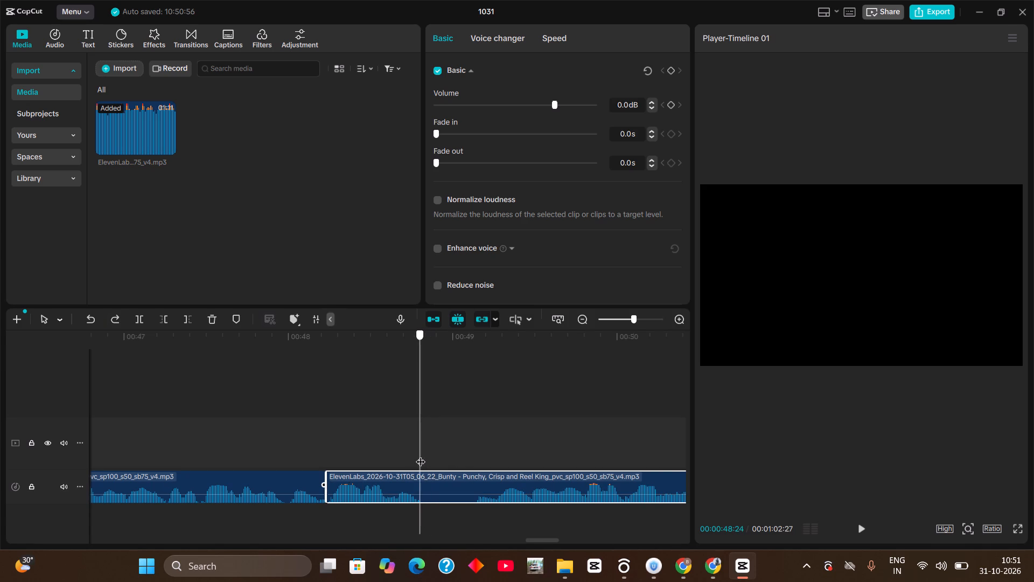
drag(421, 455, 476, 464)
key(ctrl+b)
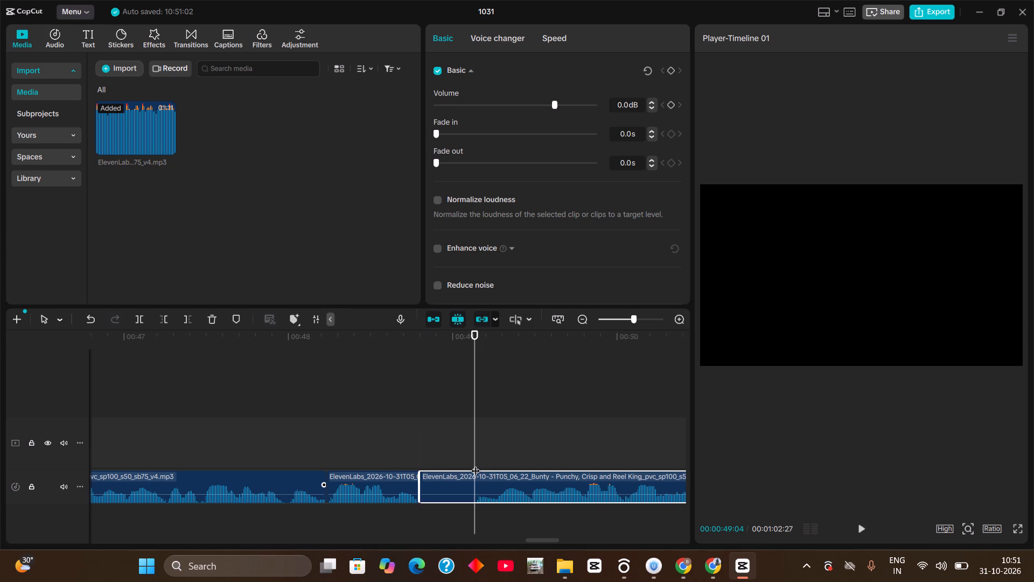
key(ctrl+b)
click(456, 488)
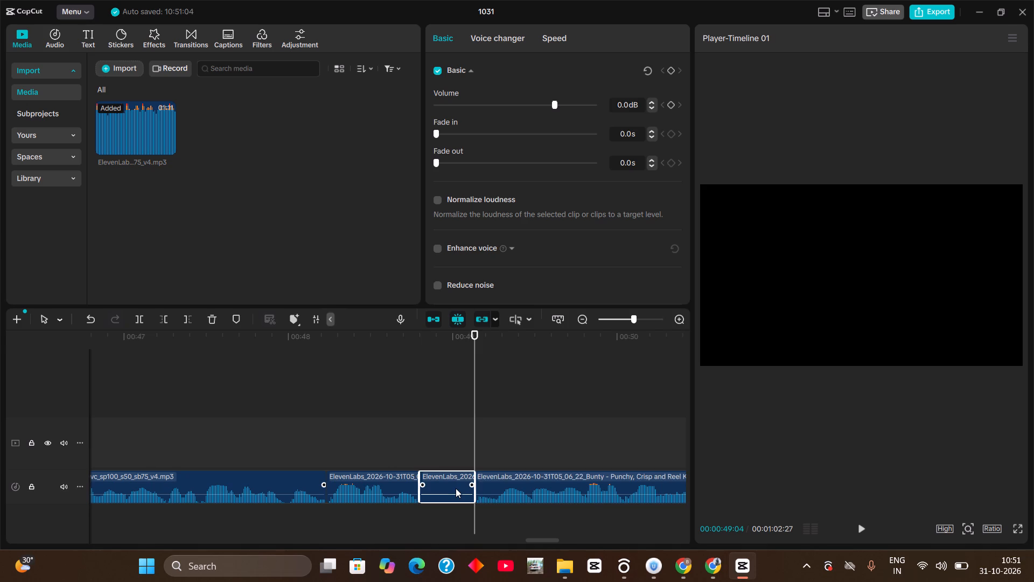
key(BackSpace)
drag(506, 481, 479, 484)
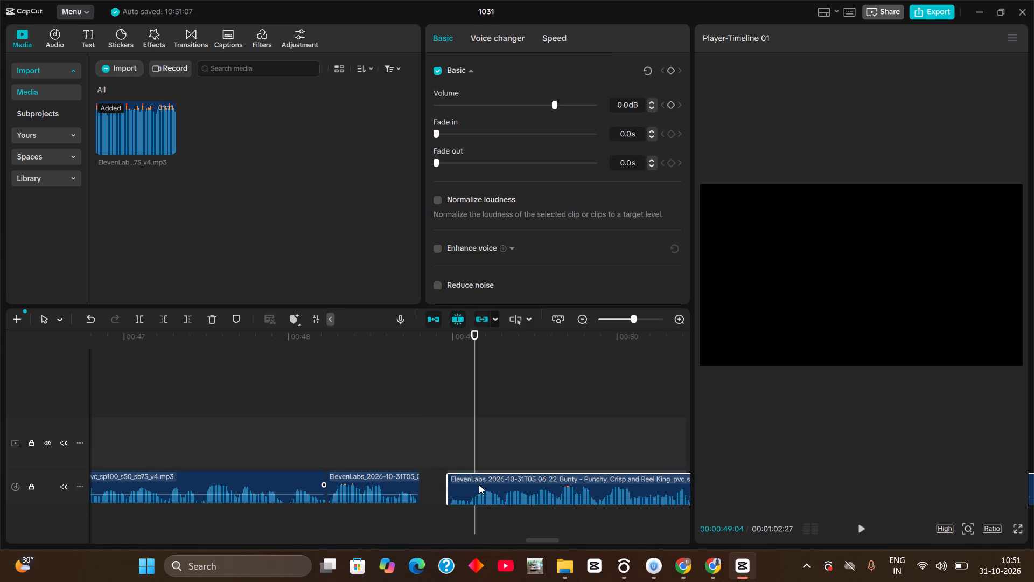
drag(479, 484, 451, 482)
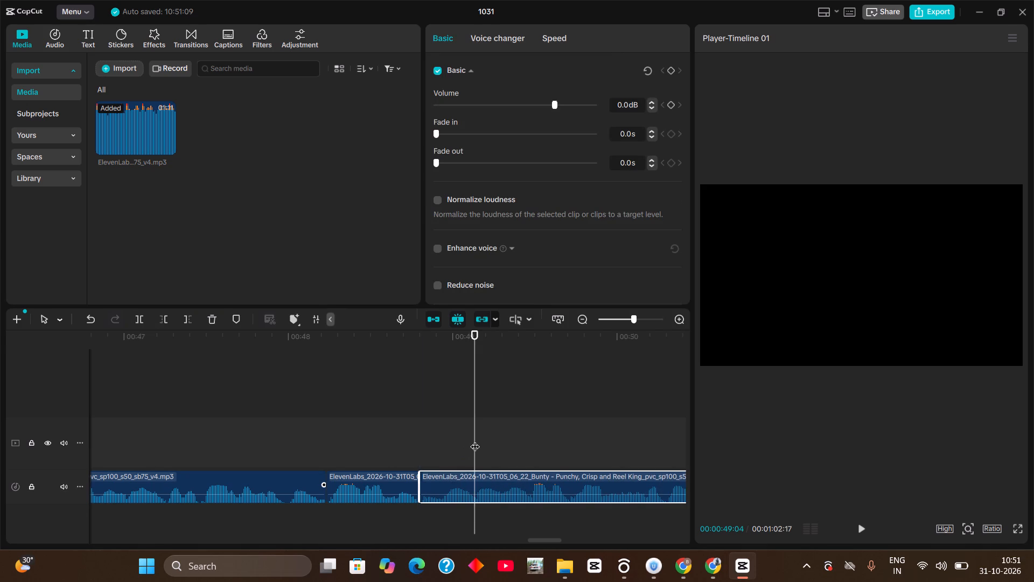
Cut out the voice-over pause between about 00:00:51:23 and 00:00:52:14 and move the following clip against the previous one.
drag(475, 440, 614, 467)
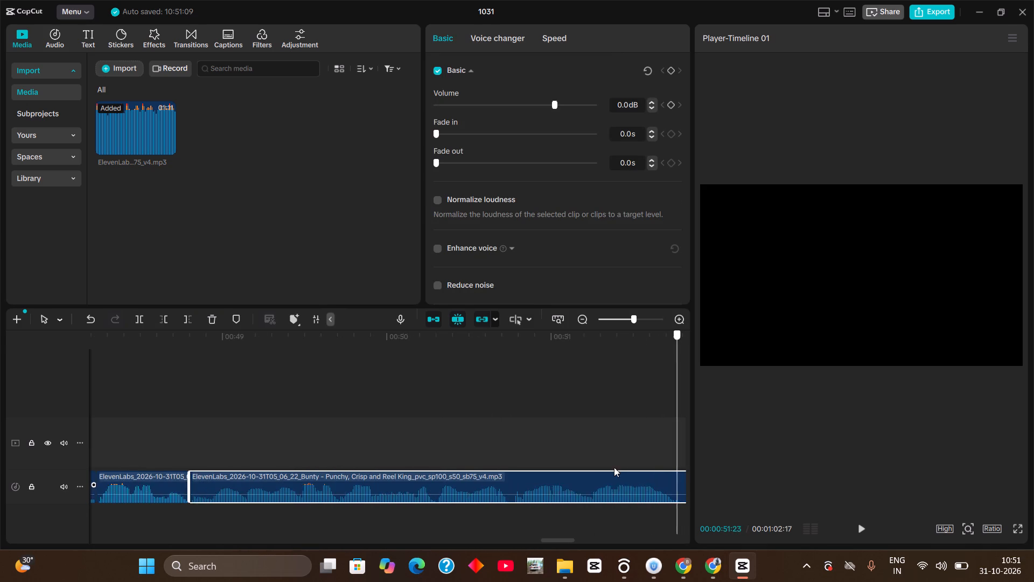
drag(614, 467, 488, 473)
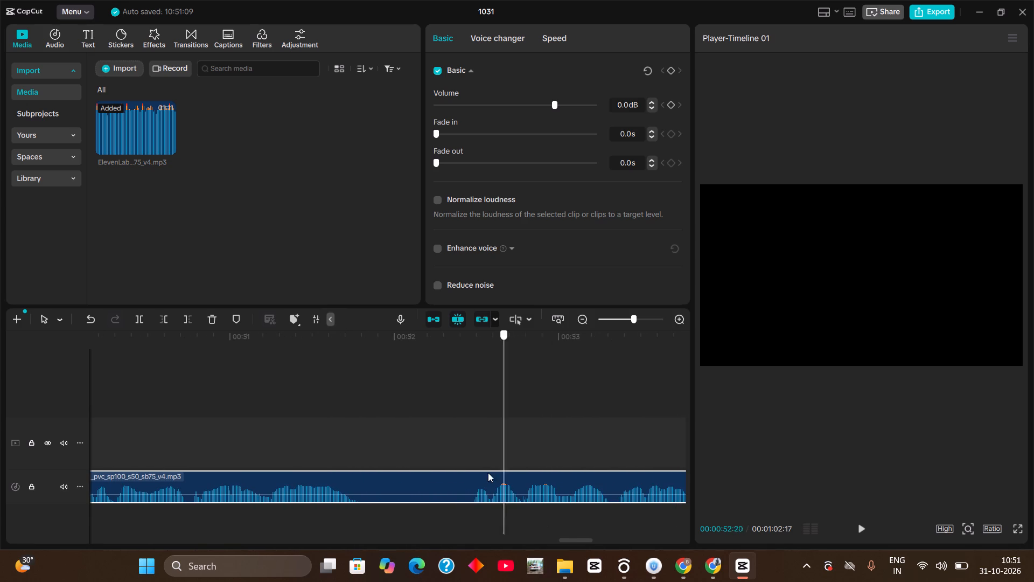
drag(488, 473, 359, 491)
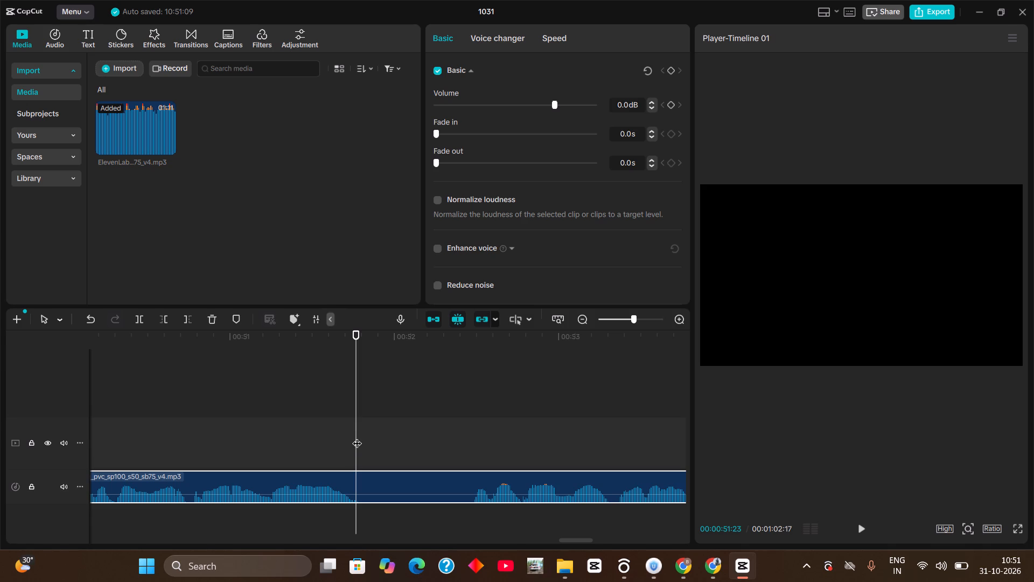
key(ctrl+b)
drag(357, 434, 473, 452)
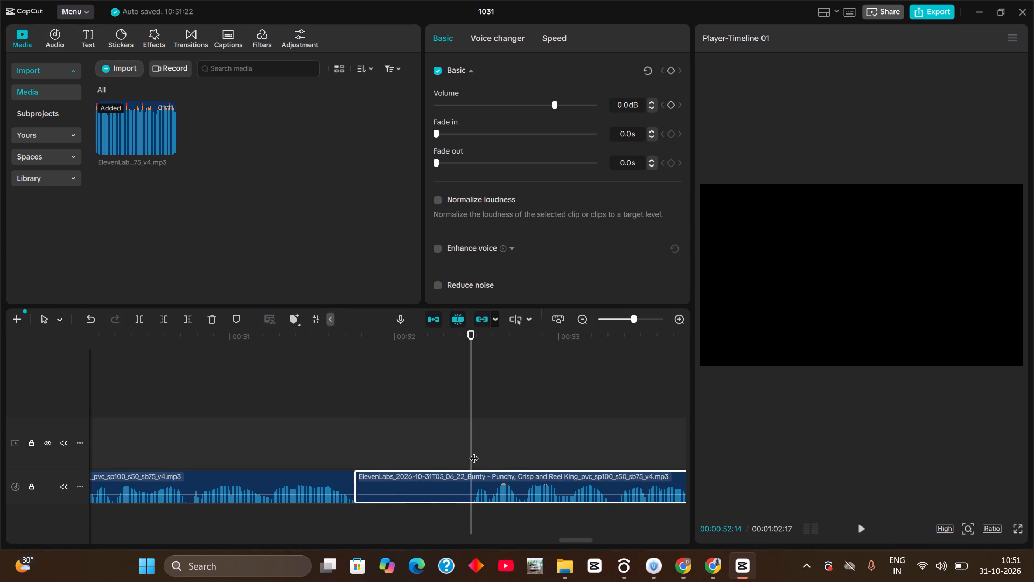
key(ctrl+b)
click(446, 482)
key(BackSpace)
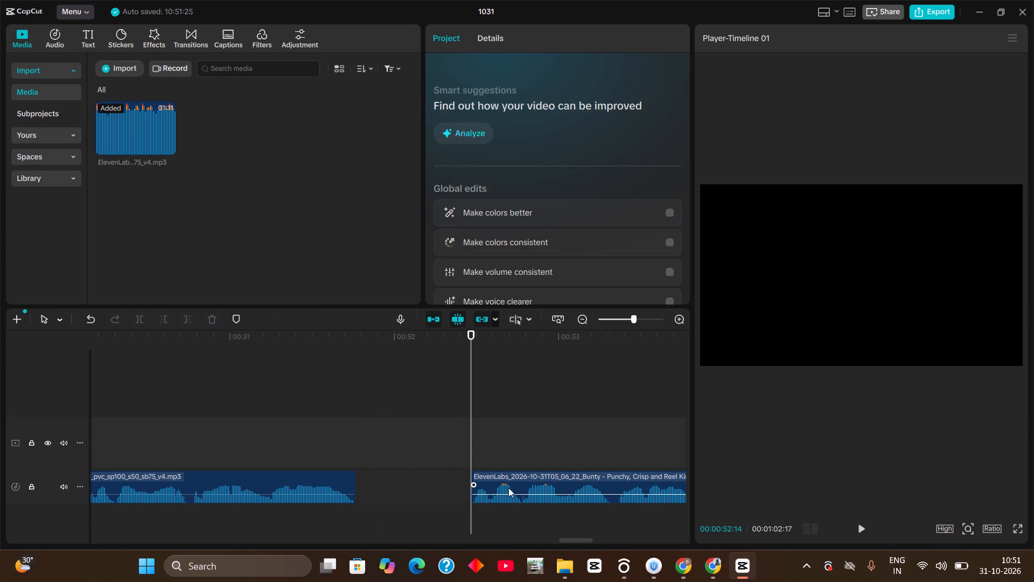
drag(506, 483, 390, 483)
click(390, 483)
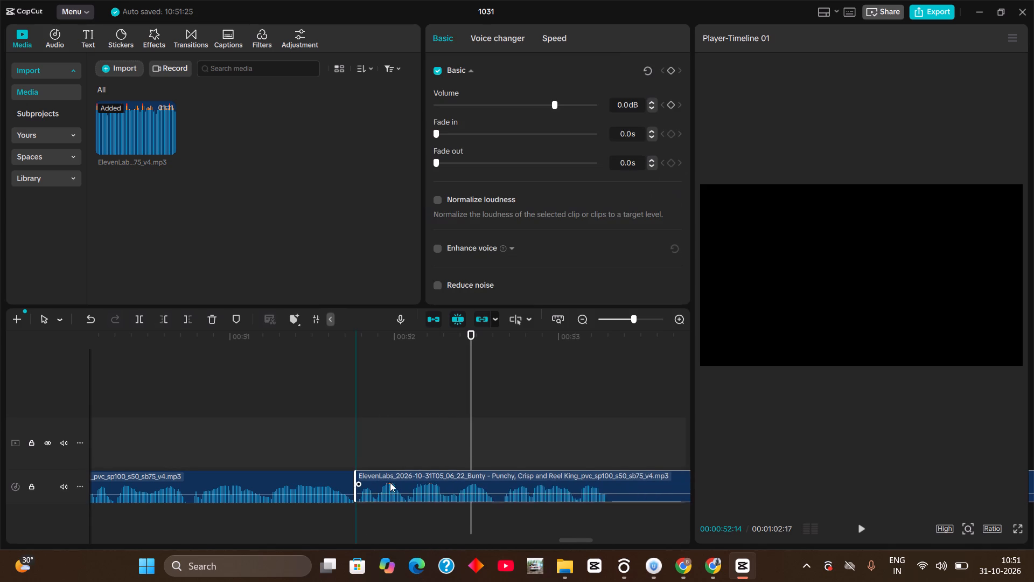
Cut out the voice-over pause between about 00:00:54:23 and 00:00:55:10 and move the following clip against the previous one.
drag(469, 436, 575, 460)
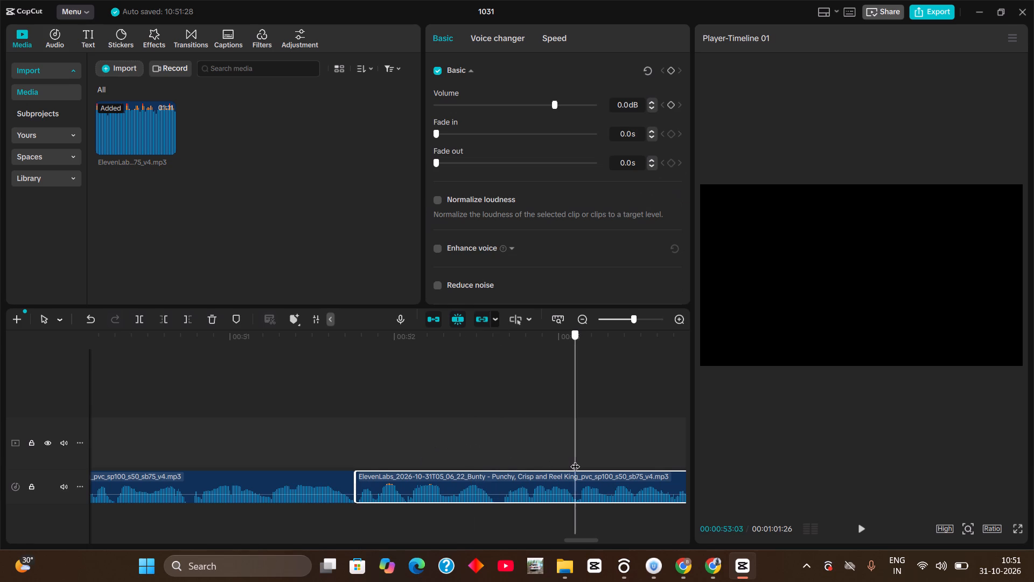
drag(575, 460, 639, 467)
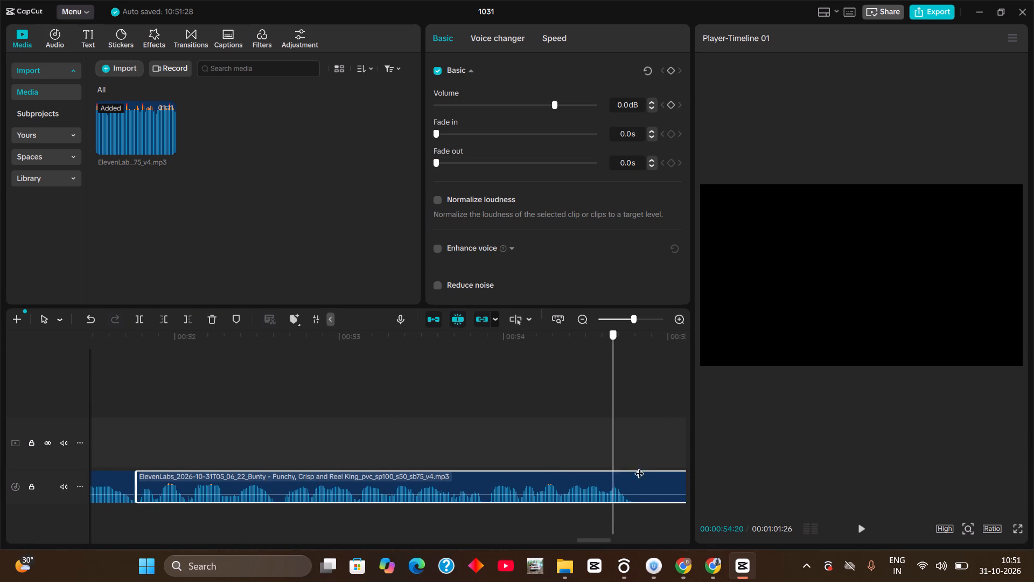
drag(639, 467, 487, 474)
key(ctrl+b)
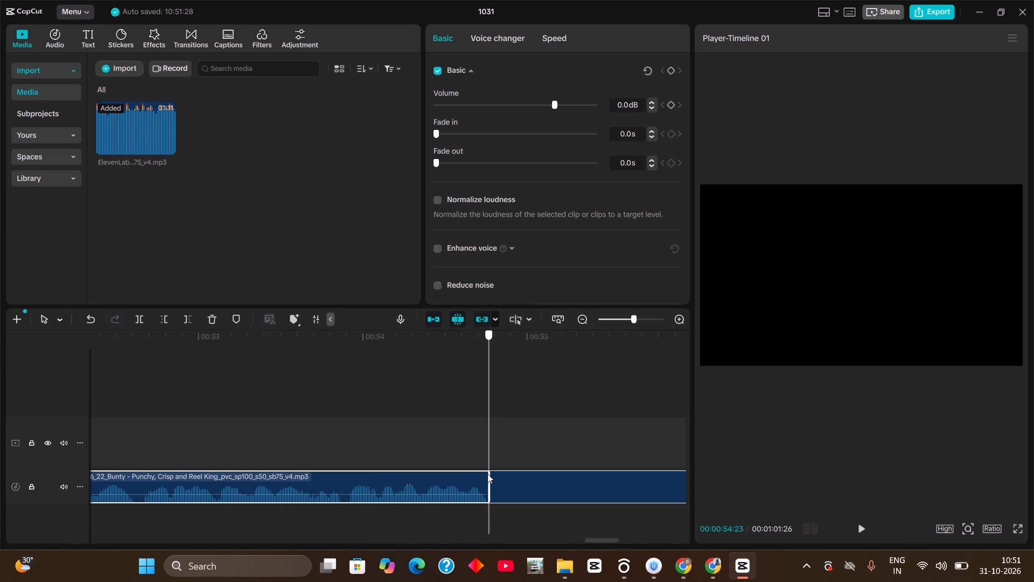
drag(487, 474, 582, 479)
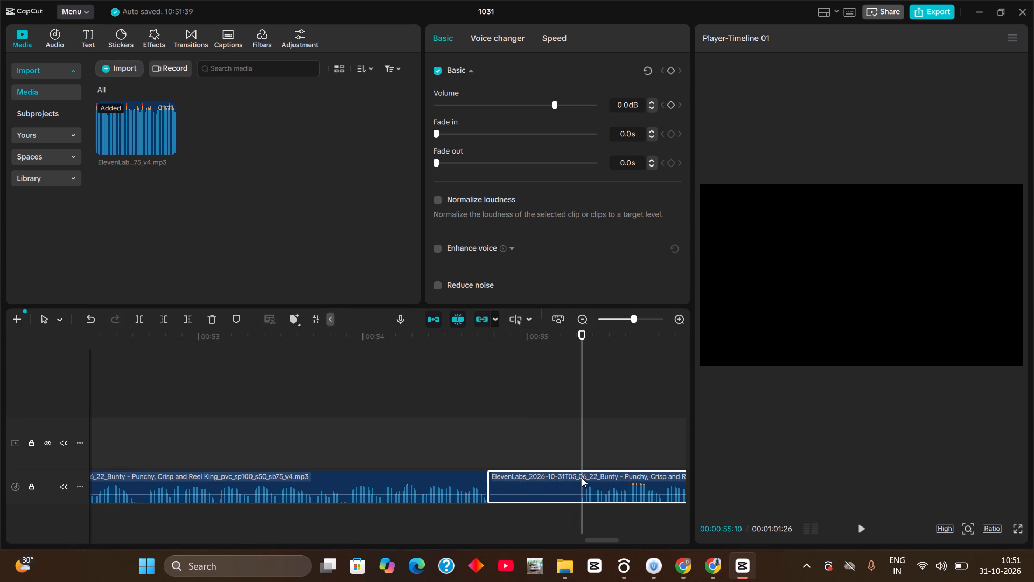
key(b)
click(583, 482)
key(a)
double_click(565, 483)
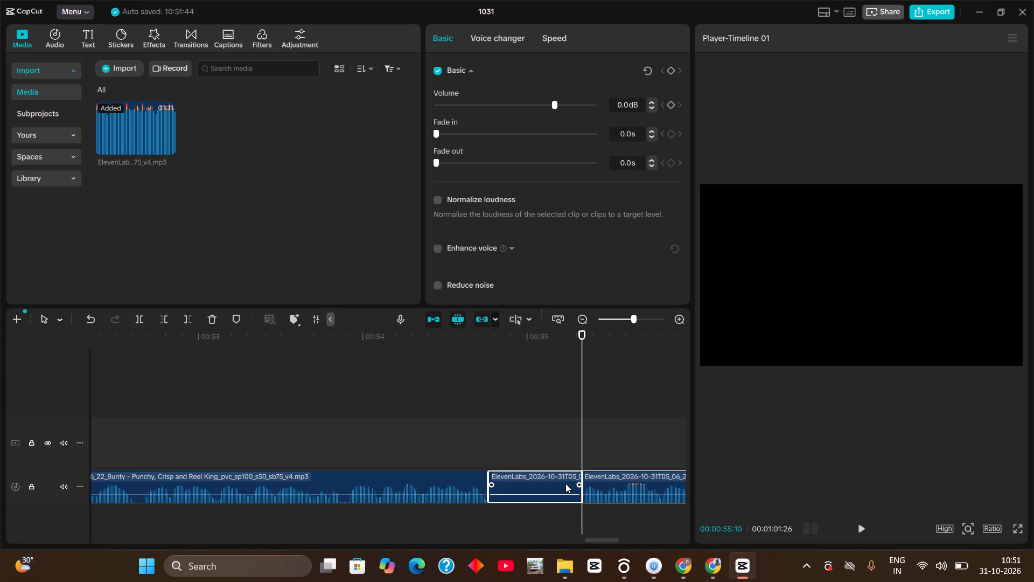
key(BackSpace)
drag(616, 484, 525, 484)
Cut out the voice-over pause between about 00:00:56:17 and 00:00:56:28 and move the following clip against the previous one.
drag(582, 450, 681, 463)
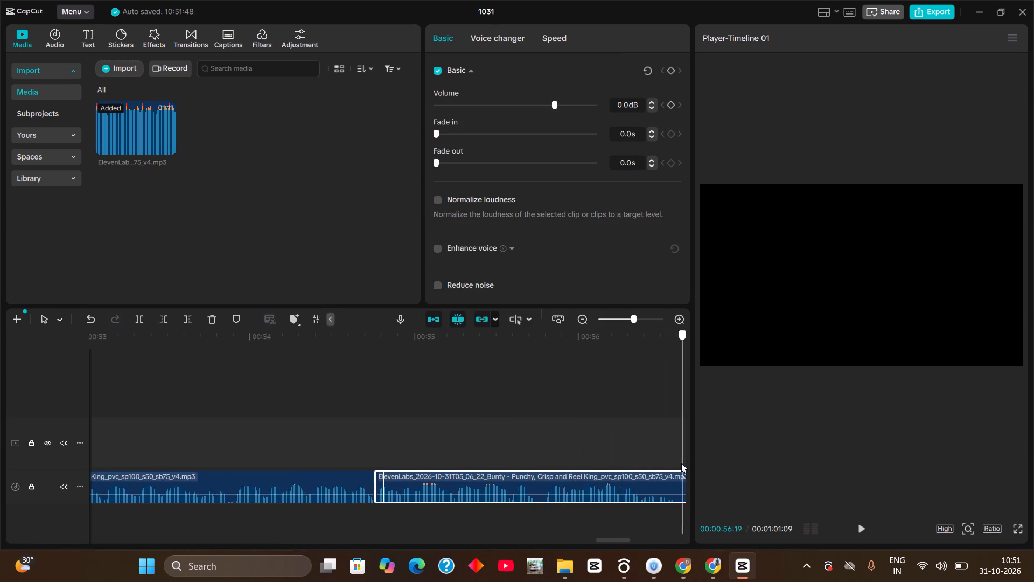
drag(681, 463, 473, 473)
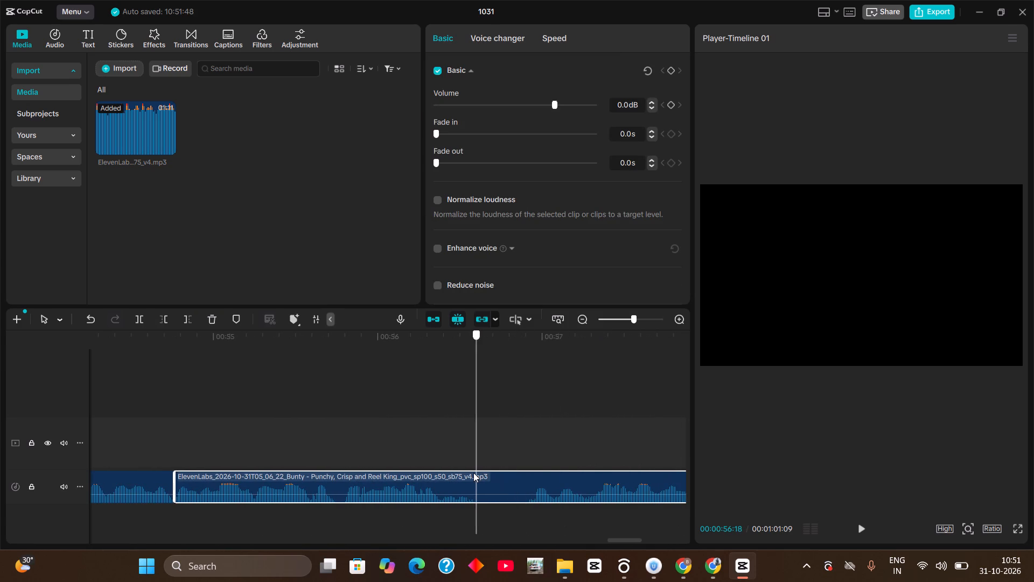
drag(473, 473, 502, 470)
key(ctrl+b)
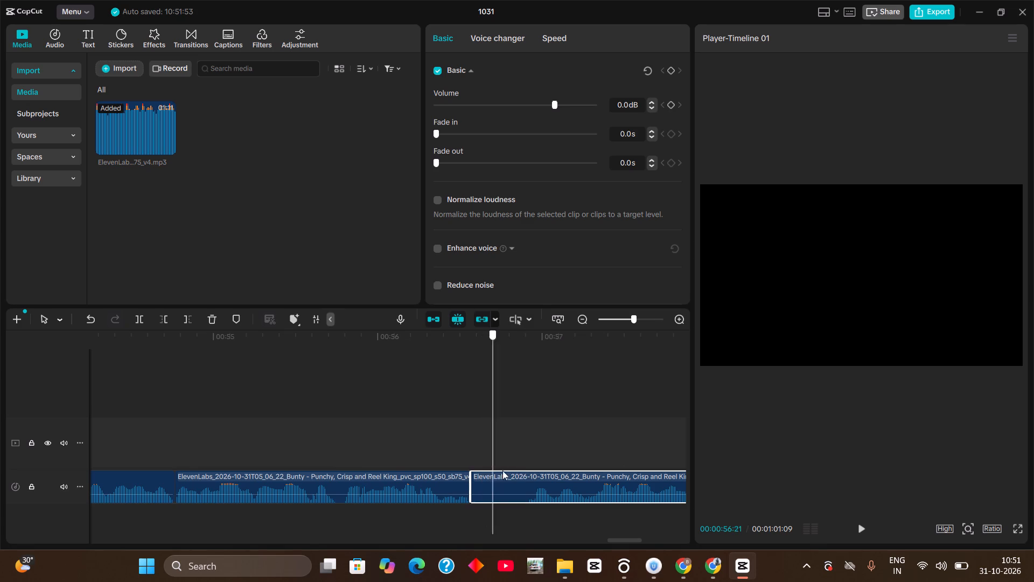
drag(502, 470, 529, 474)
key(ctrl+b)
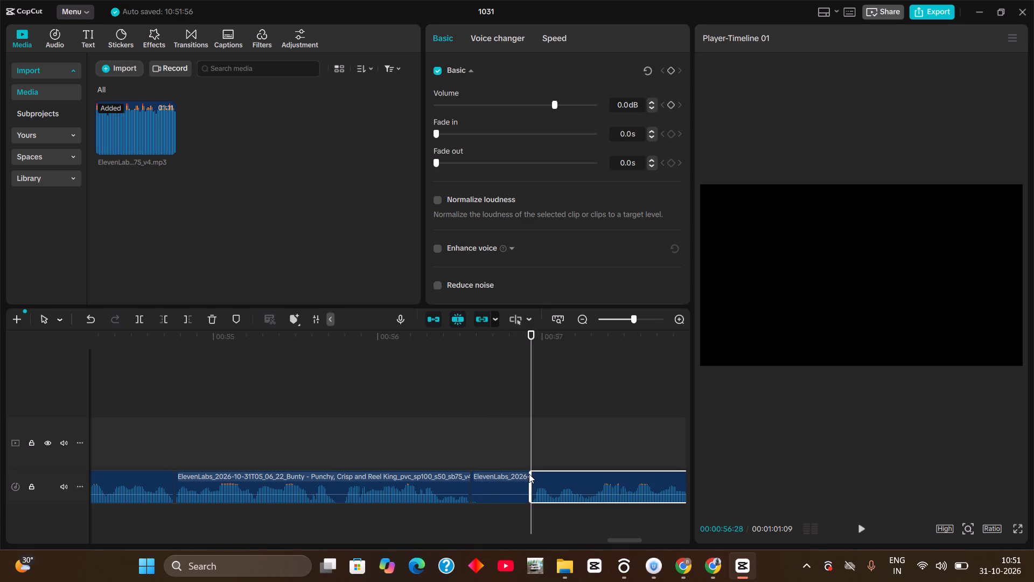
double_click(503, 483)
key(BackSpace)
drag(548, 486, 496, 487)
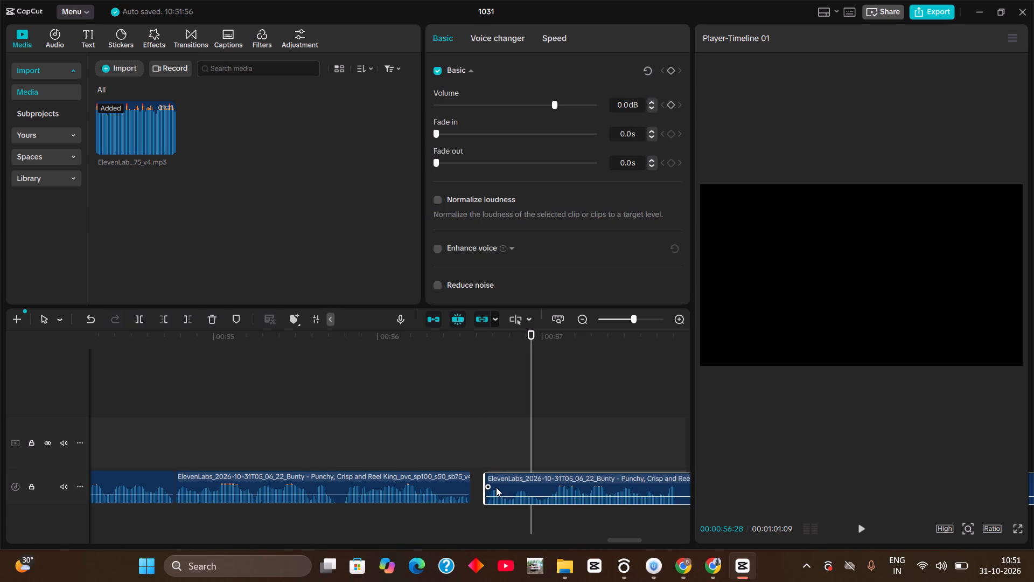
drag(496, 487, 492, 486)
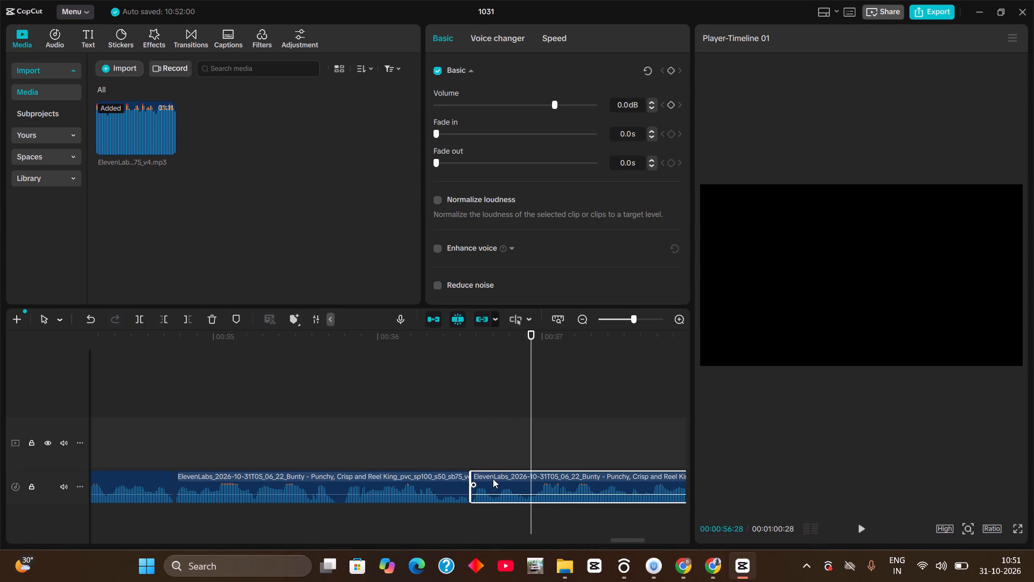
Cut out the voice-over pause between about 00:00:58:00 and 00:00:58:07 and move the following clip against the previous one.
drag(446, 338, 676, 396)
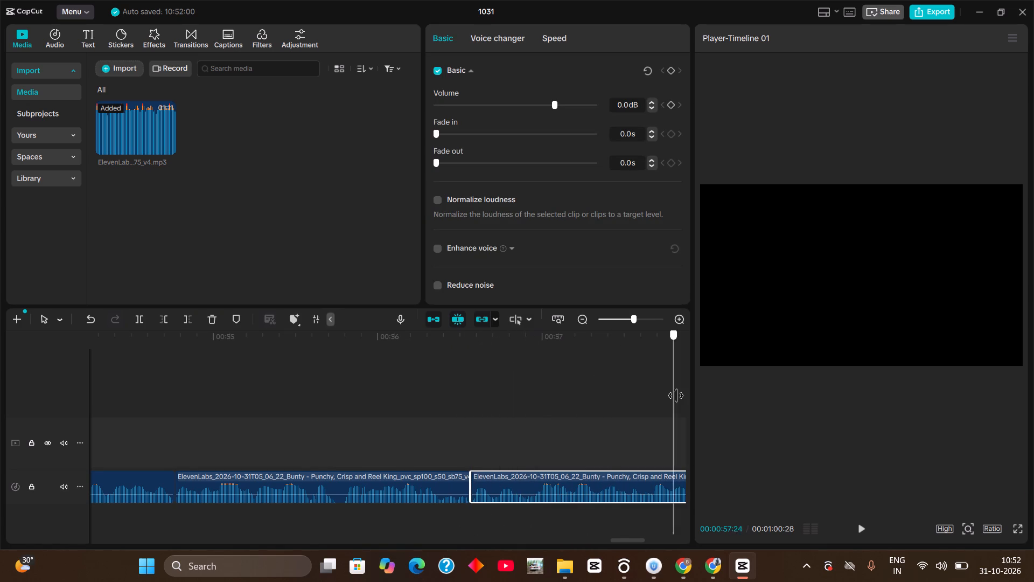
drag(676, 396, 390, 438)
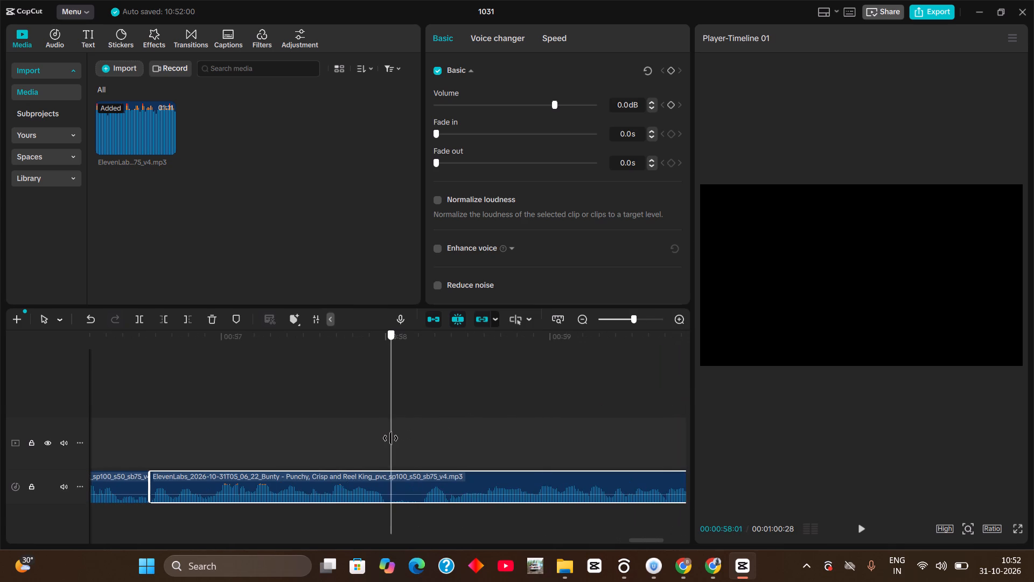
drag(390, 438, 406, 436)
key(ctrl+b)
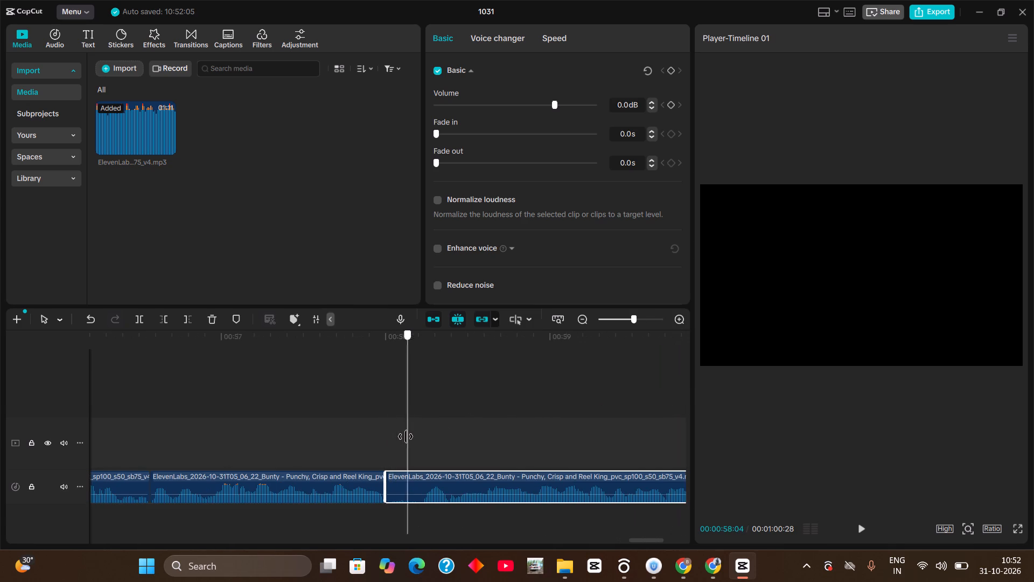
drag(406, 436, 425, 441)
key(b)
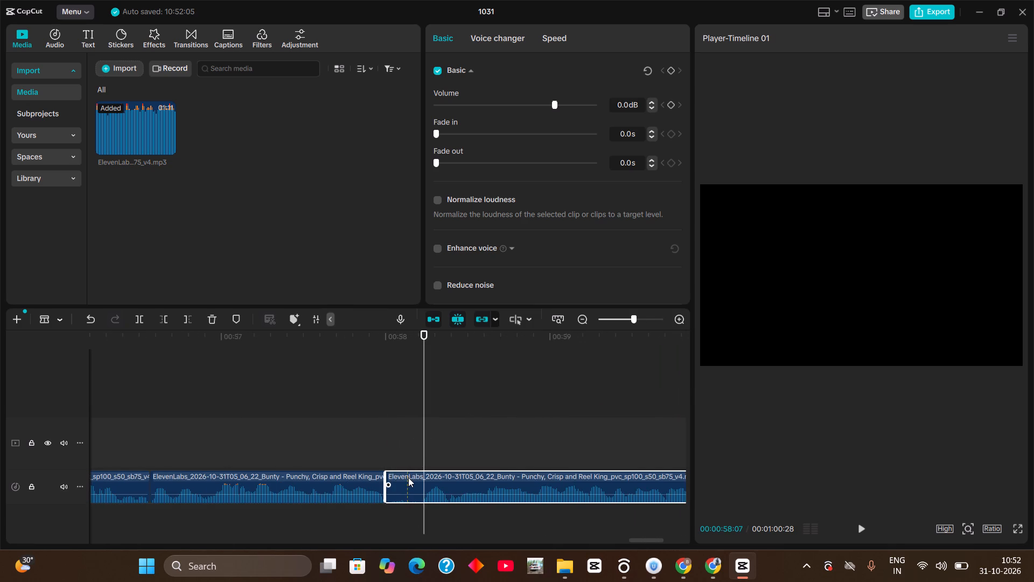
click(423, 479)
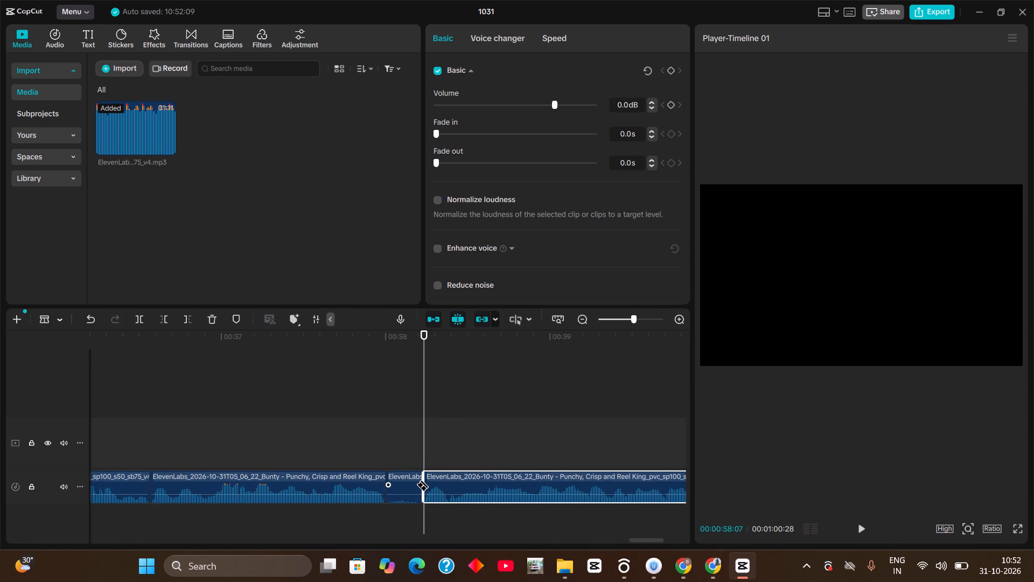
key(a)
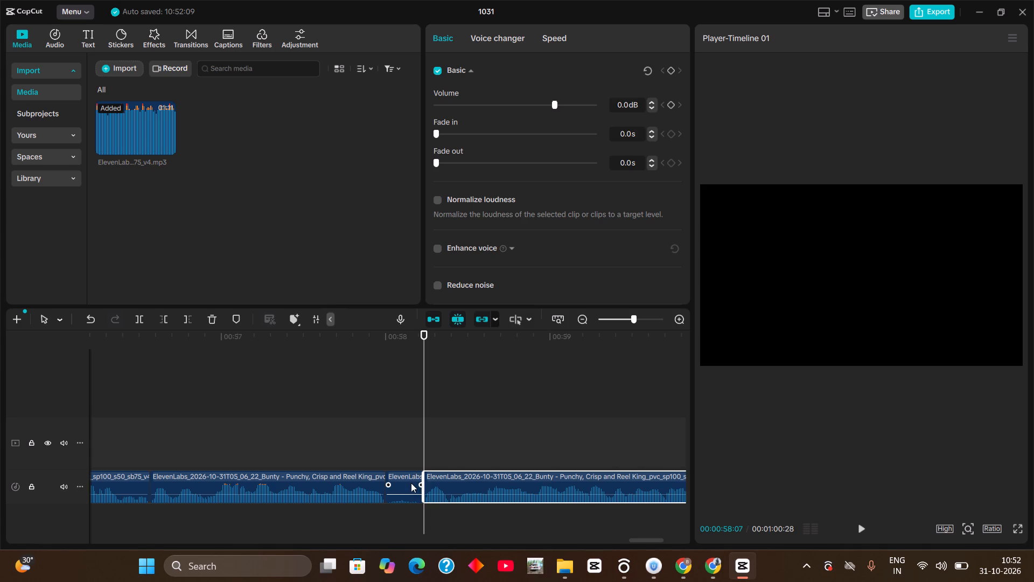
click(403, 488)
key(BackSpace)
drag(446, 486, 411, 487)
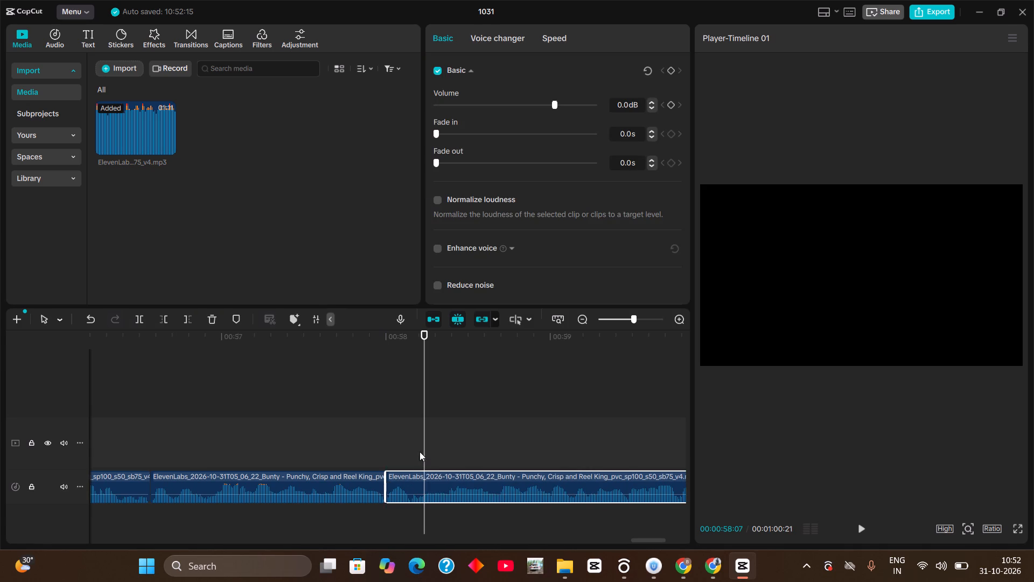
Combine all the voice-over clips on the timeline into one compound clip.
drag(423, 449, 562, 465)
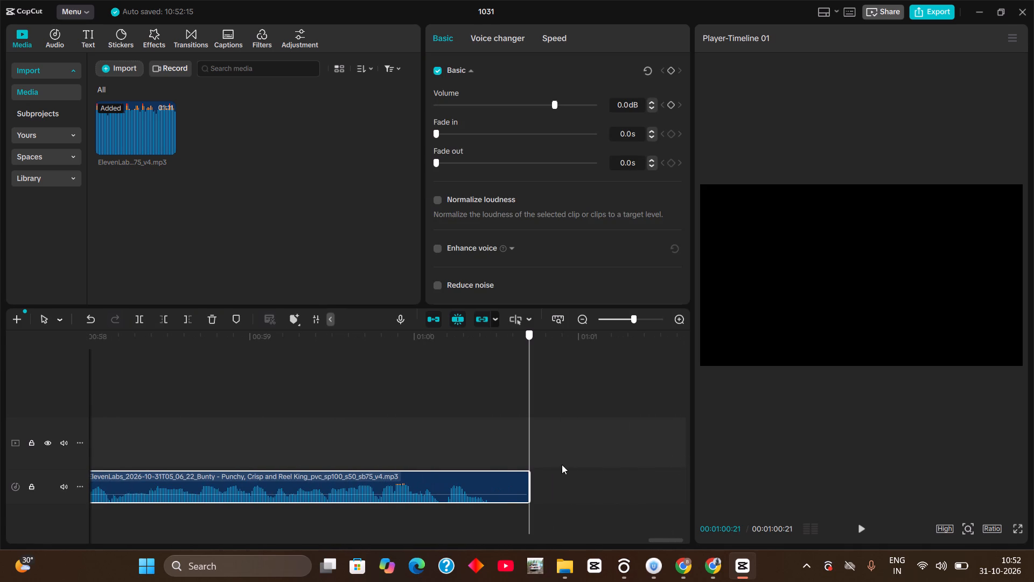
drag(562, 465, 557, 465)
key(ctrl+a)
right_click(419, 487)
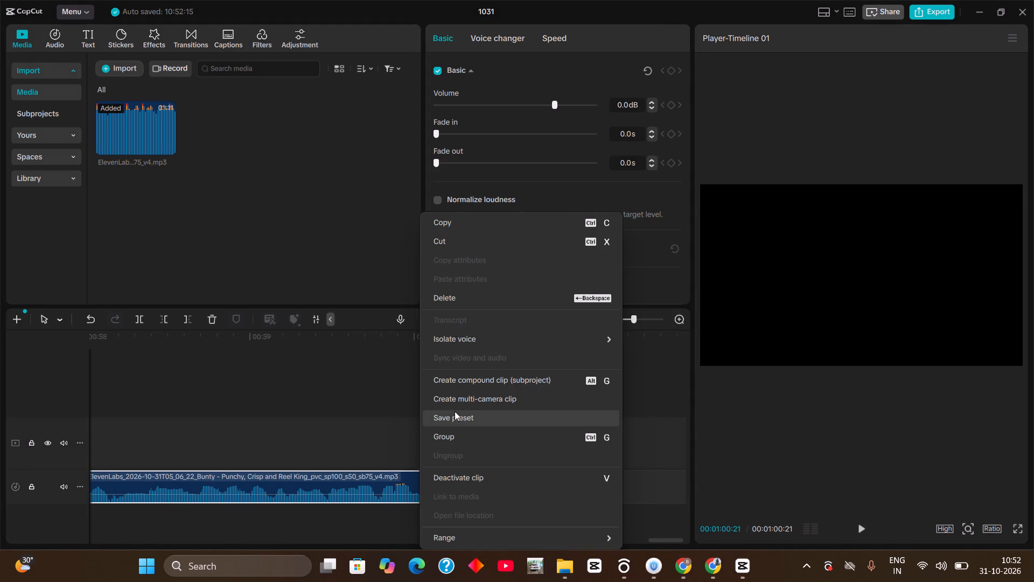
click(480, 385)
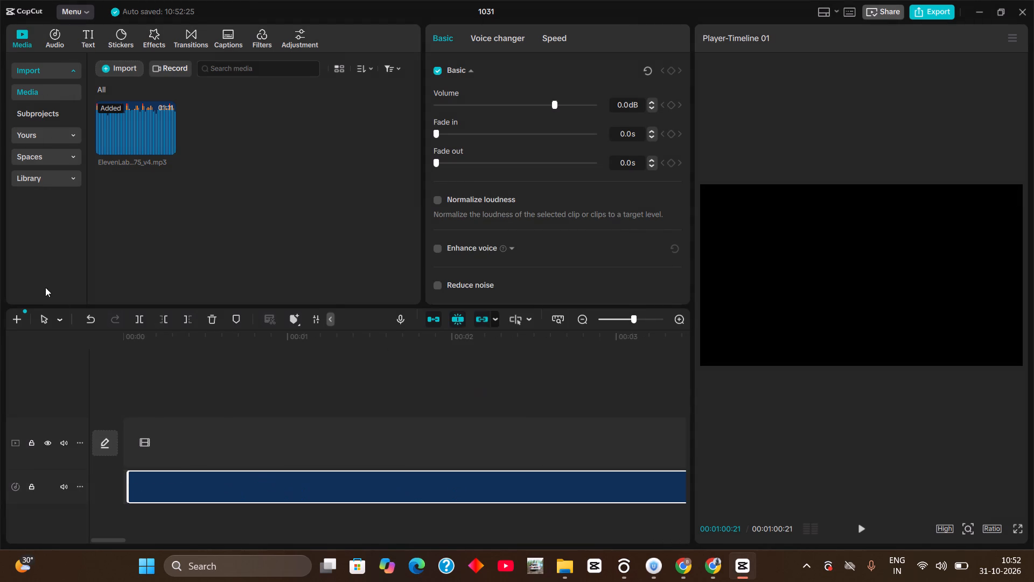
Move the compound clip to the very start of the timeline and set the playhead to 00:00:00:00.
drag(157, 337, 67, 348)
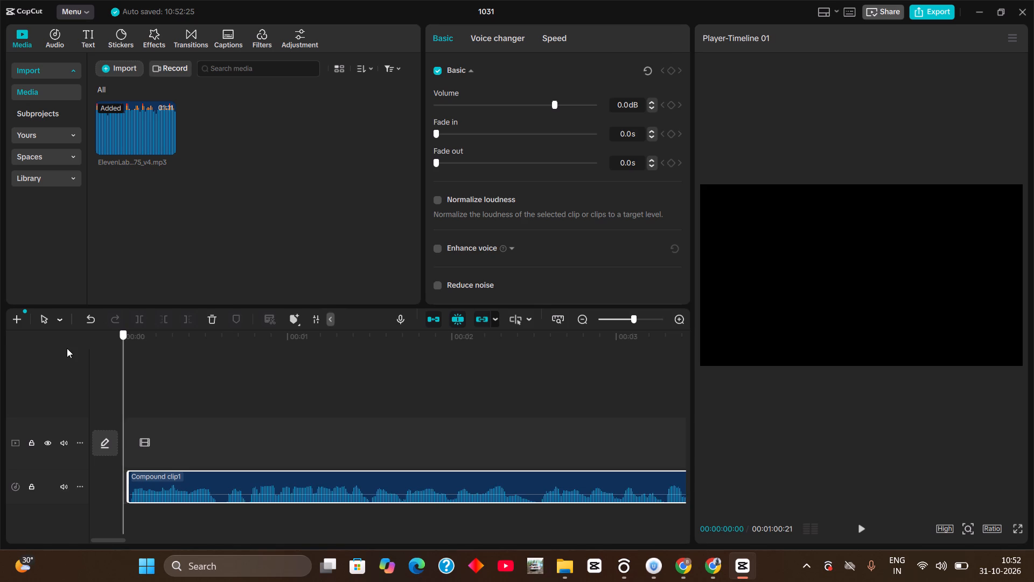
drag(198, 483, 39, 488)
drag(127, 413, 88, 424)
drag(145, 328, 93, 341)
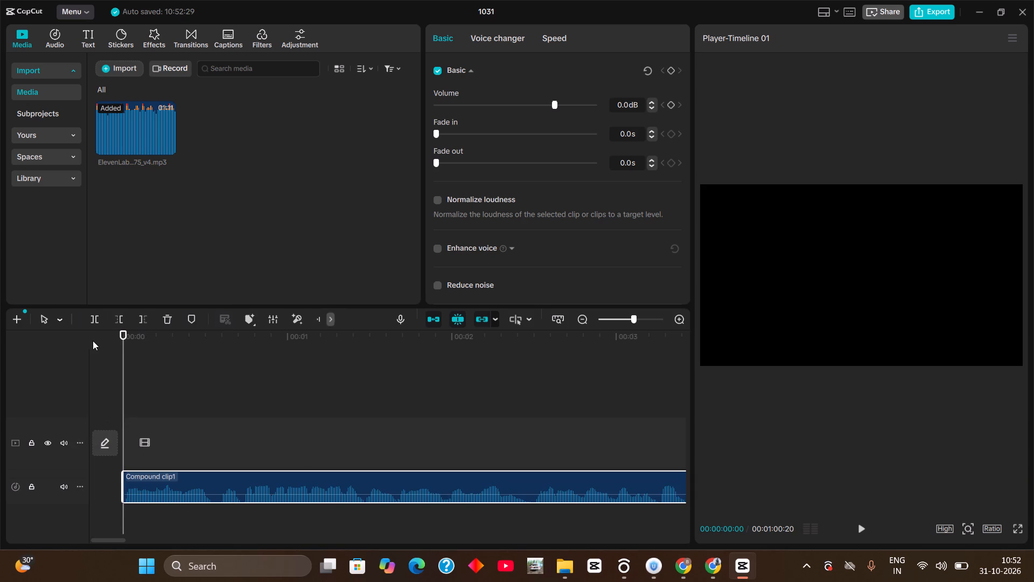
drag(93, 341, 253, 338)
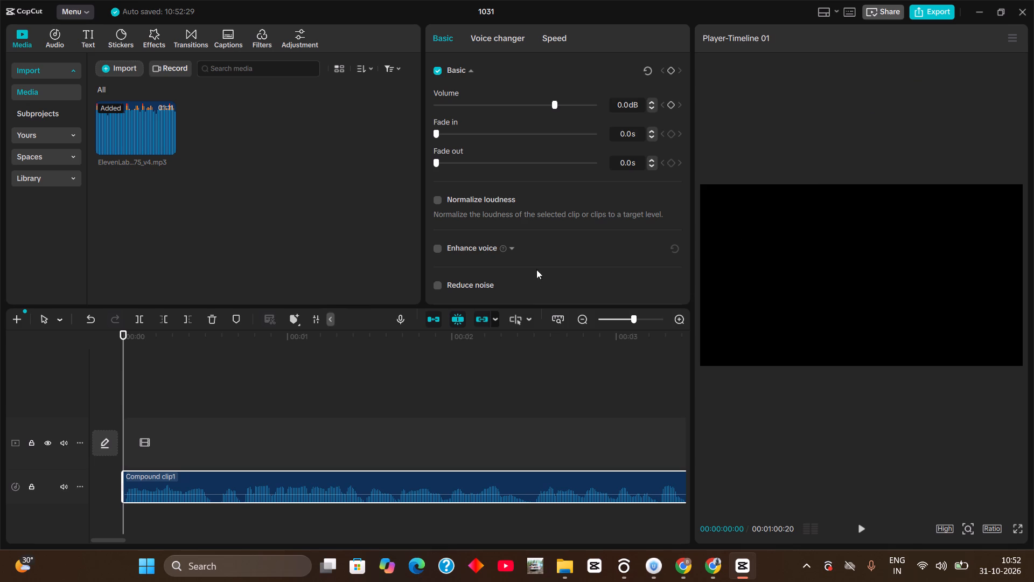
drag(136, 339, 0, 377)
Minimize the video editor, switch to File Explorer and go to the This PC overview of drives.
click(746, 573)
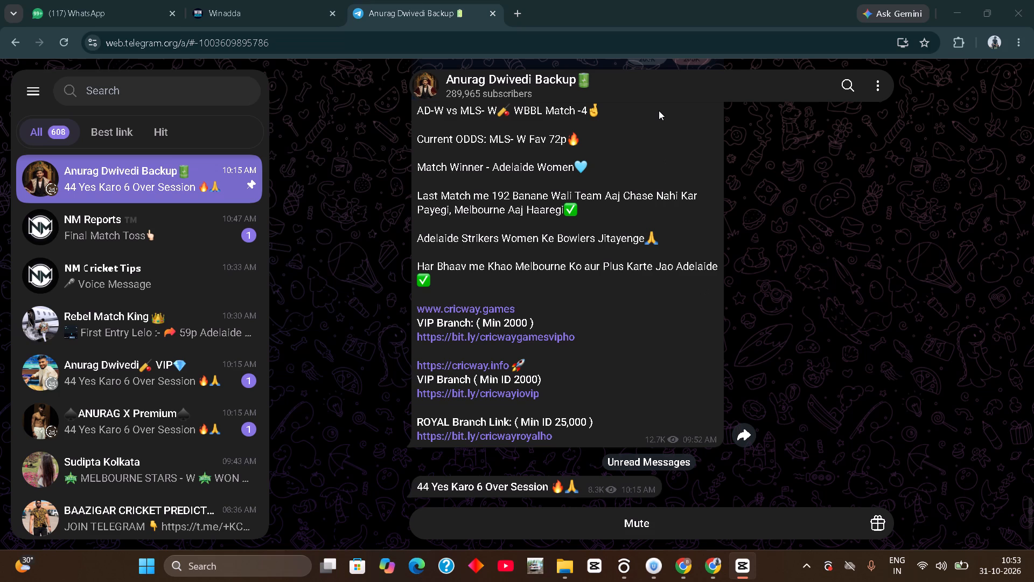
click(562, 565)
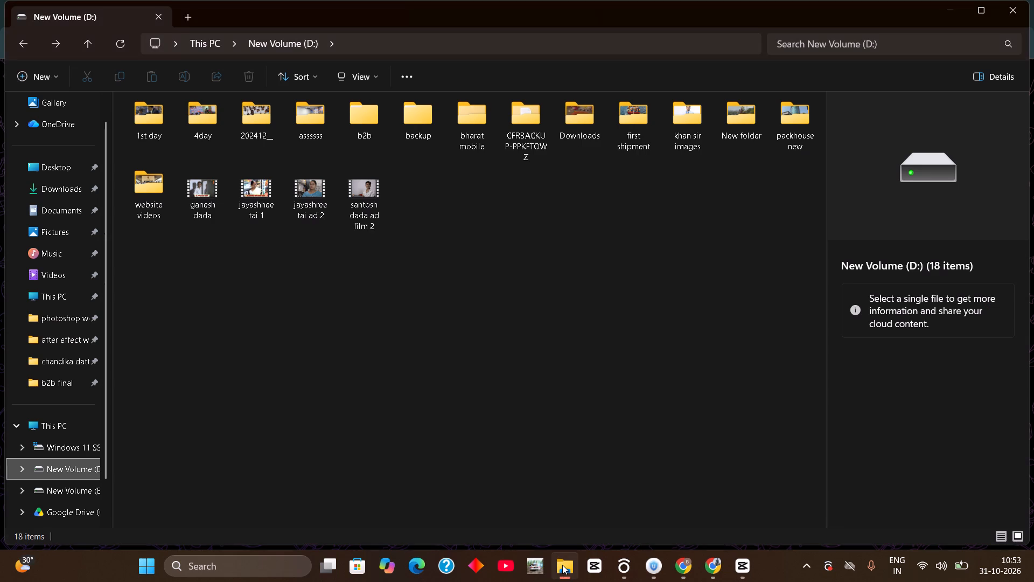
click(52, 426)
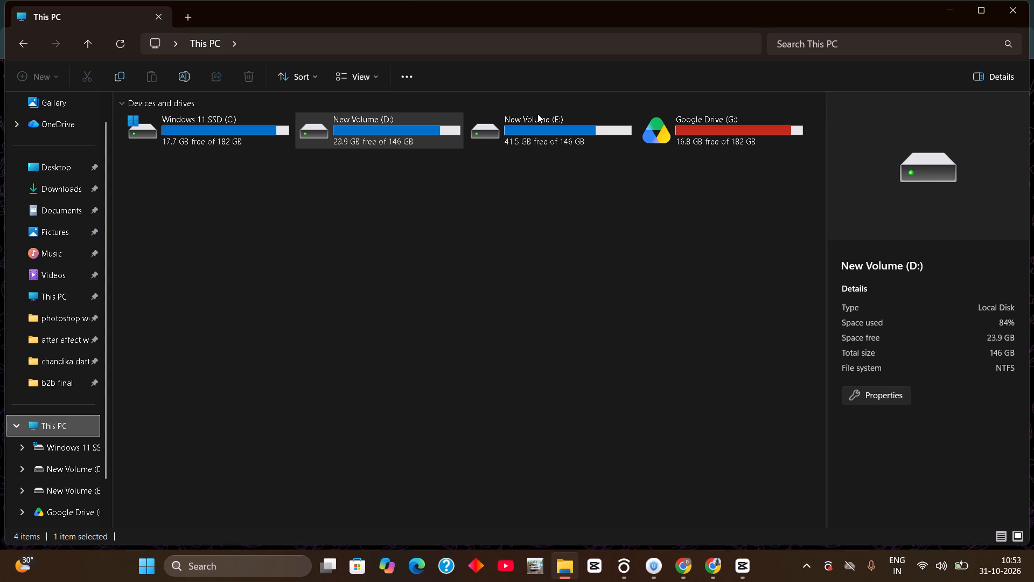
Switch to File Explorer and refresh the list of drives in This PC.
click(118, 39)
double_click(118, 39)
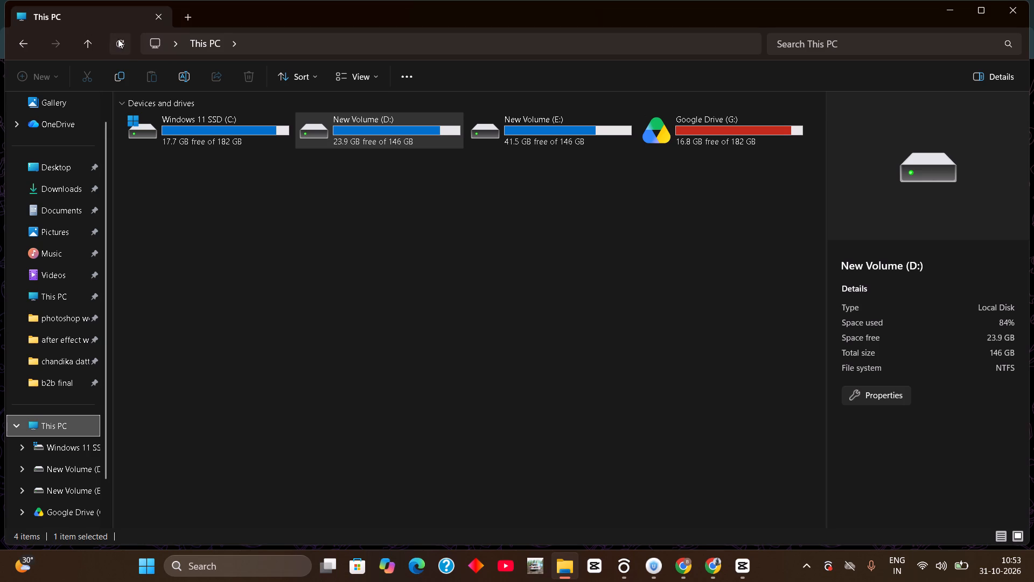
click(118, 39)
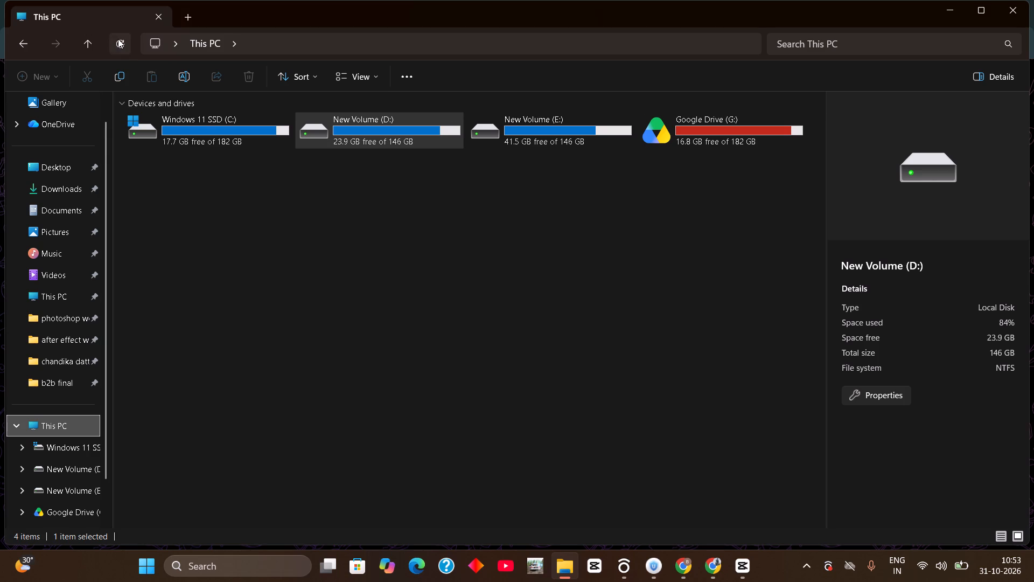
triple_click(118, 39)
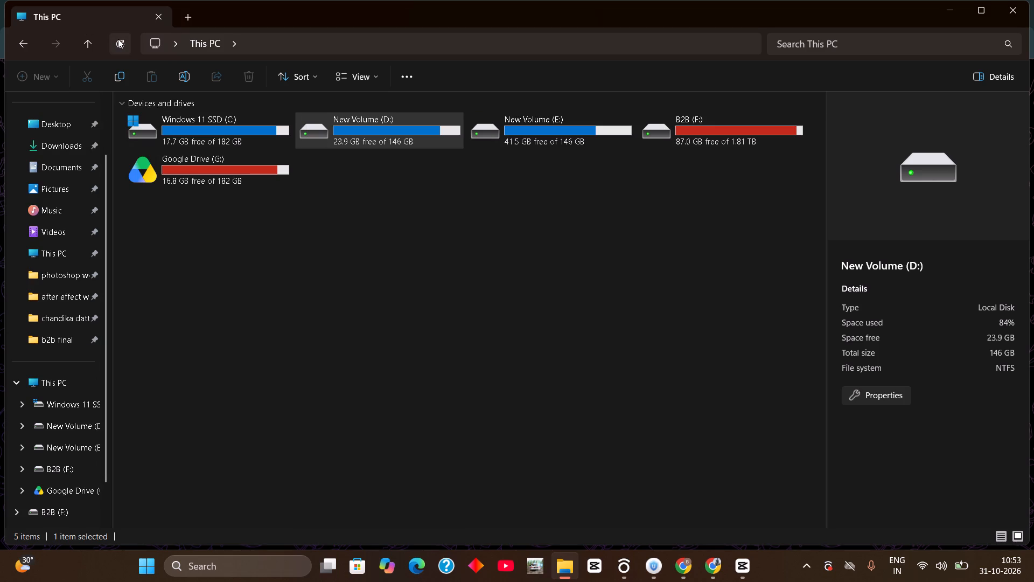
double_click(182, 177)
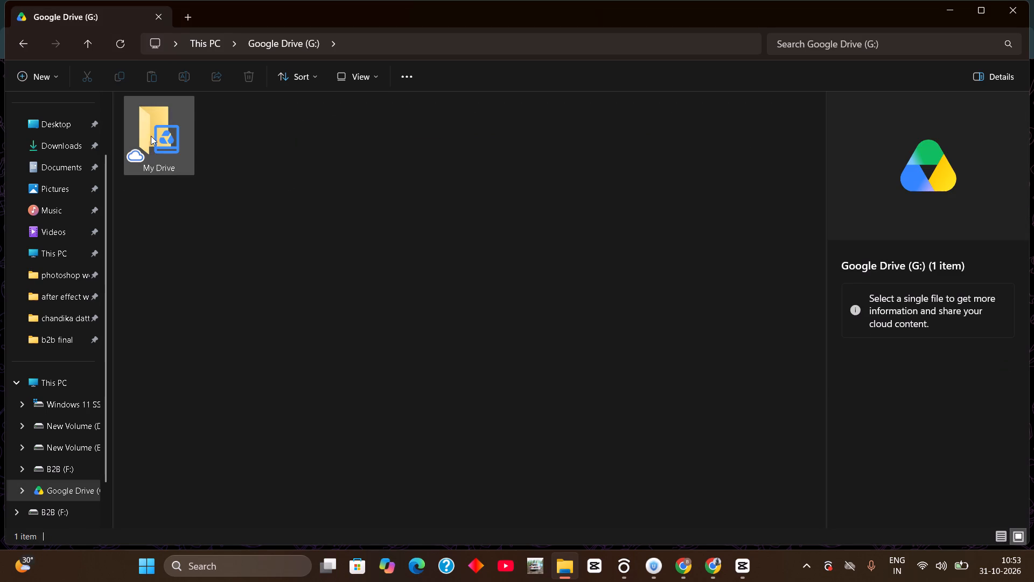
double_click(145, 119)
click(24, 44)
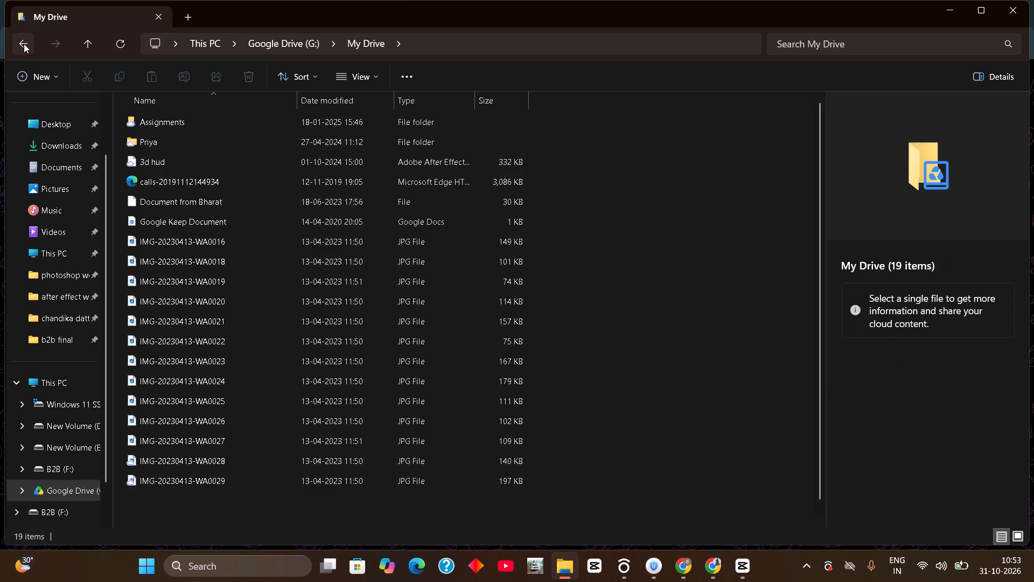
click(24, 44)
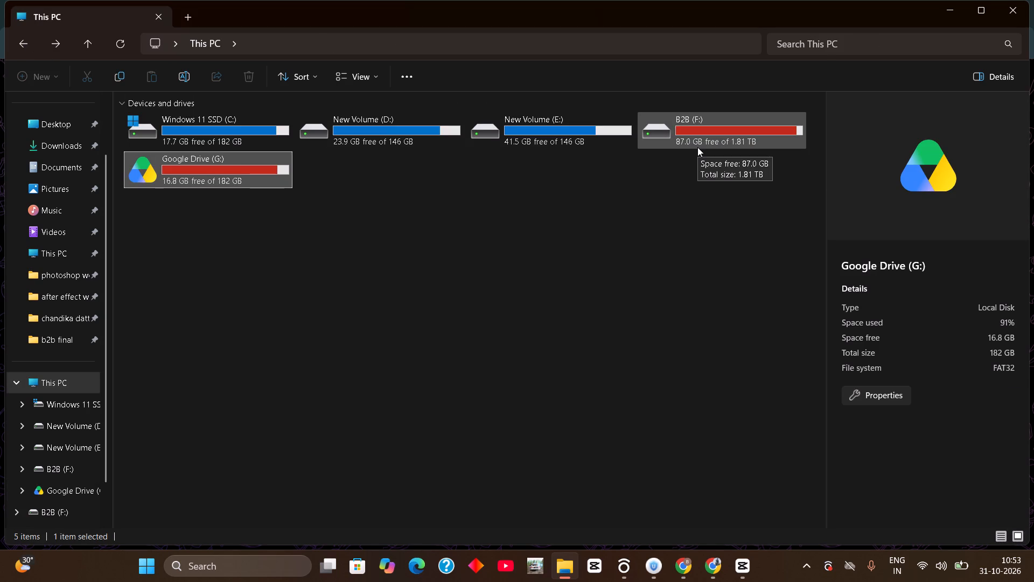
Look through the folders on the B2B (F:) drive and go back to This PC.
triple_click(697, 147)
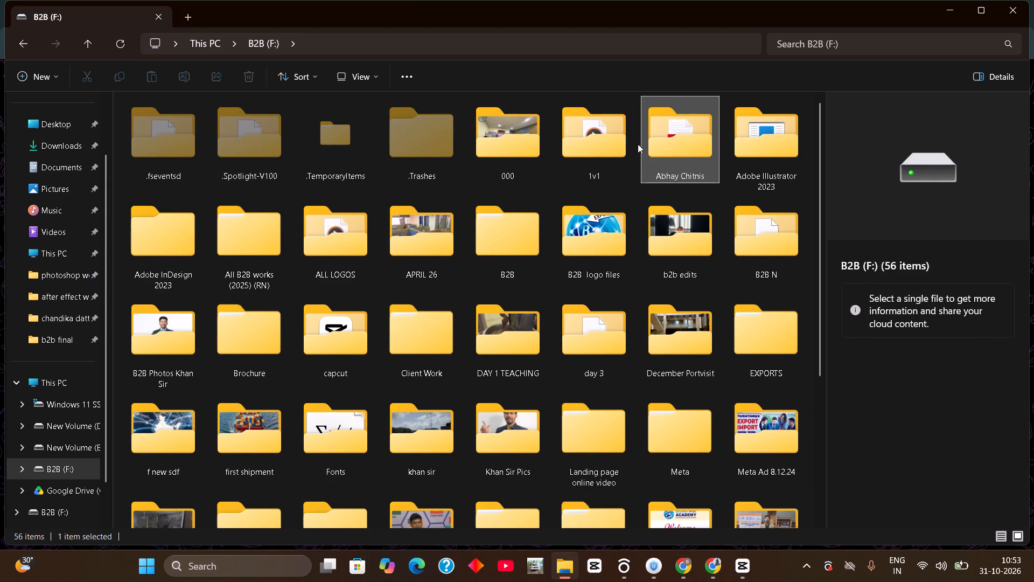
scroll(631, 341, down, 10)
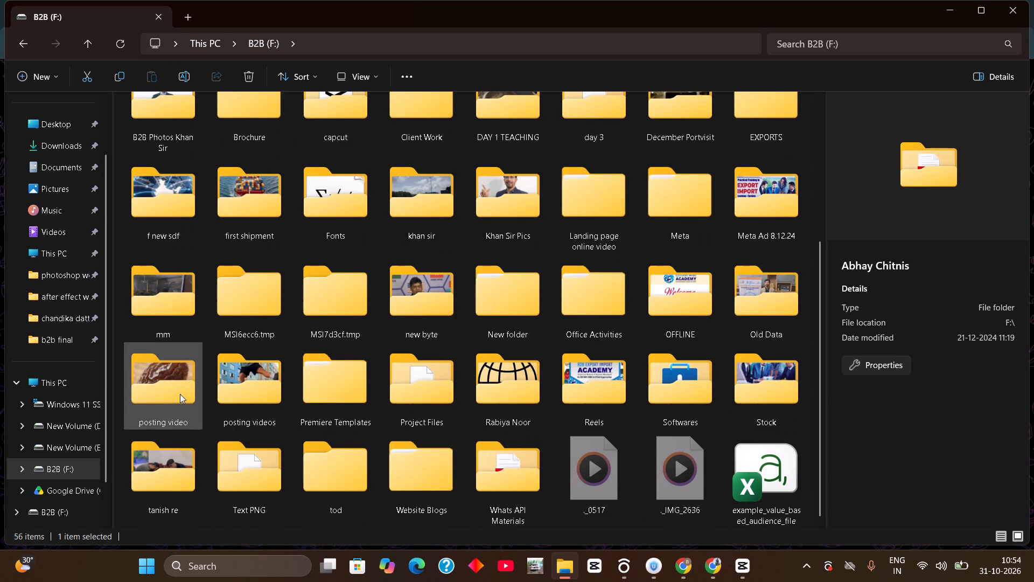
scroll(180, 394, up, 5)
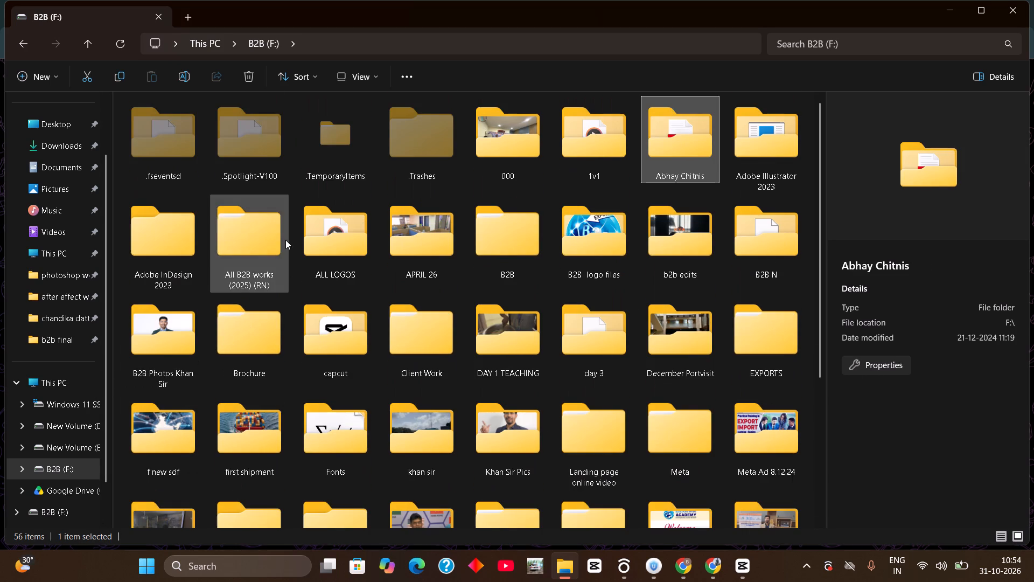
scroll(603, 228, down, 4)
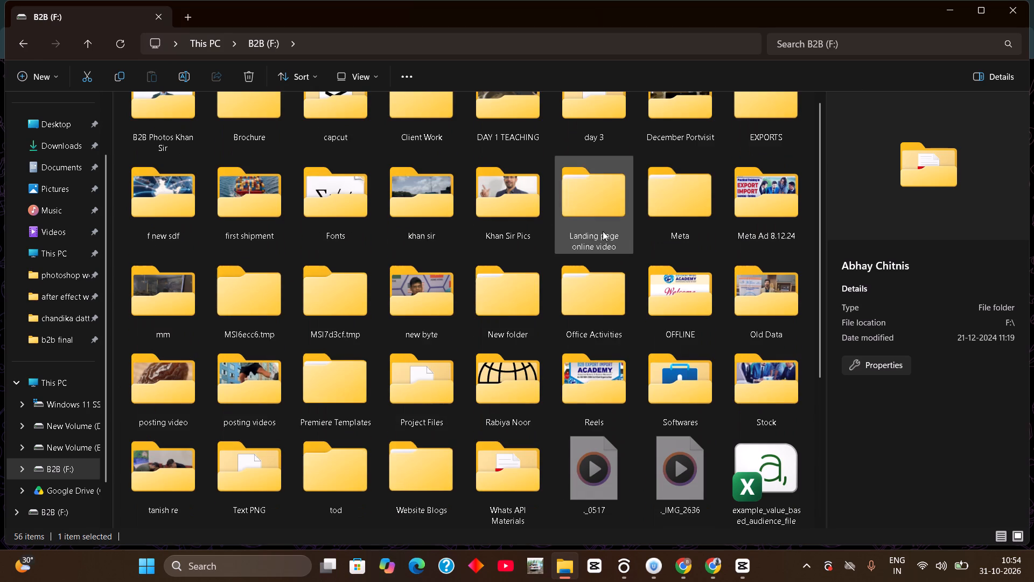
click(29, 46)
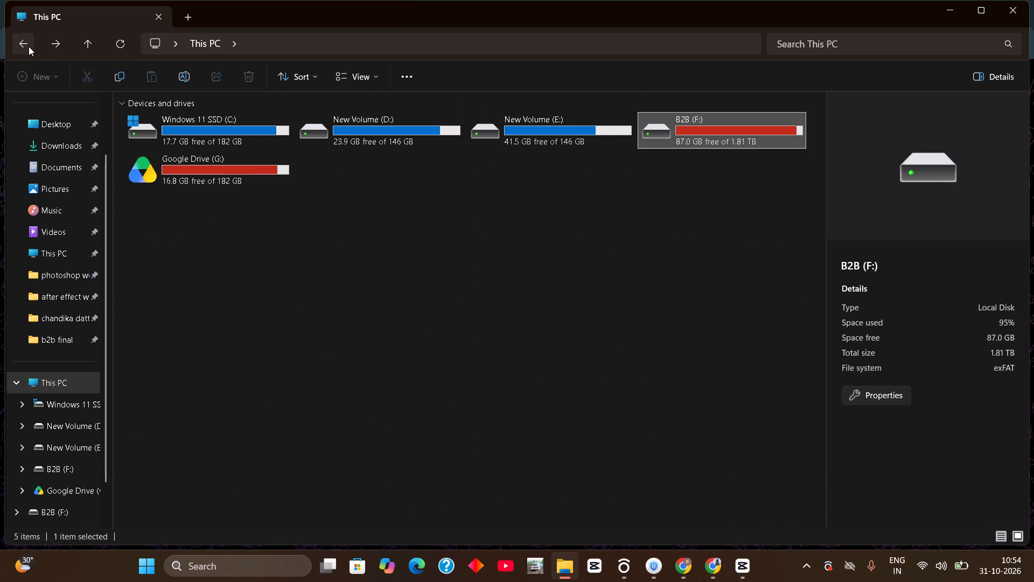
Switch to Chrome, reload the Winadda cricket match page to check it, view the Telegram channel, and return to CapCut.
click(710, 559)
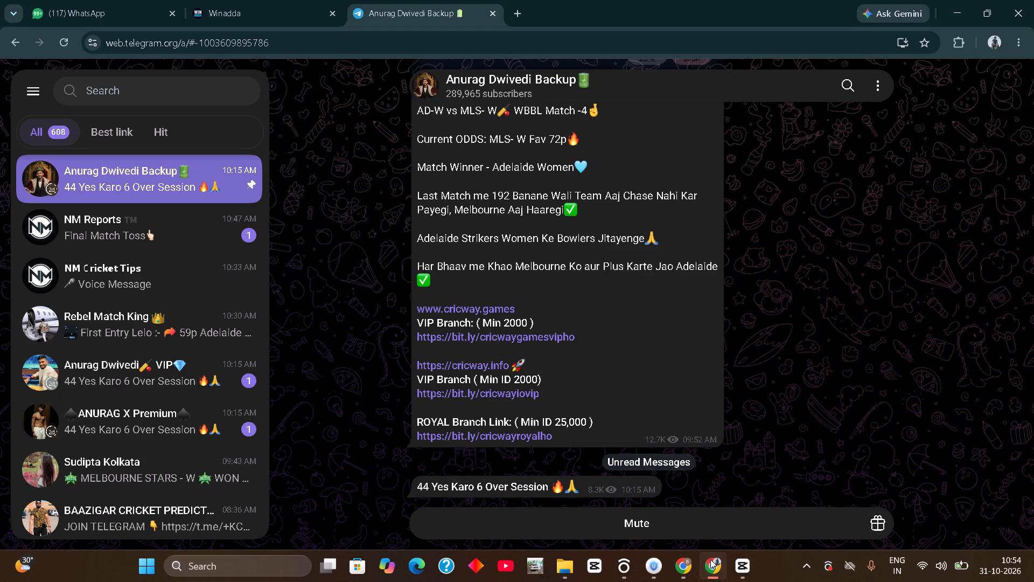
click(240, 2)
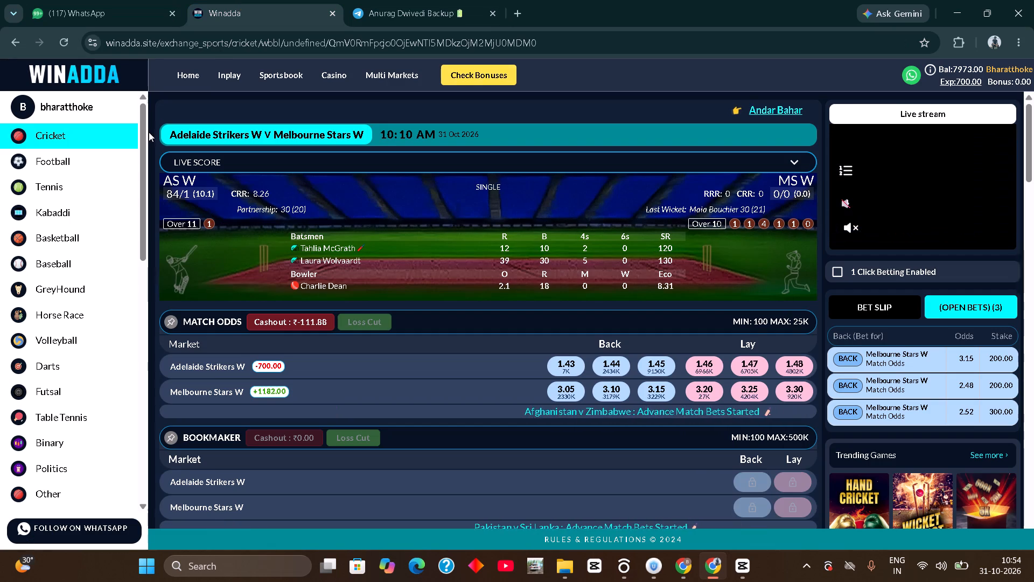
click(59, 44)
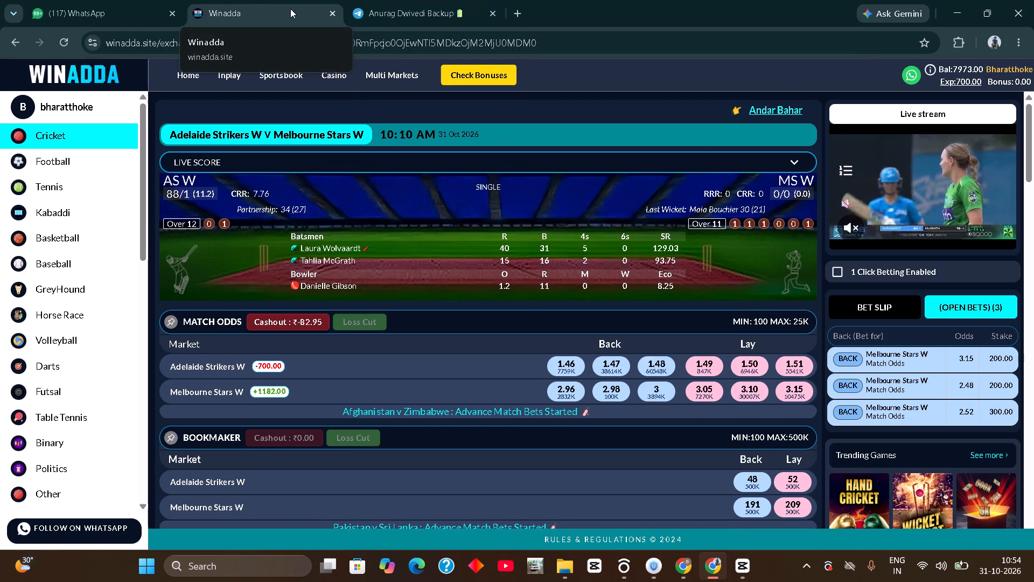
click(375, 8)
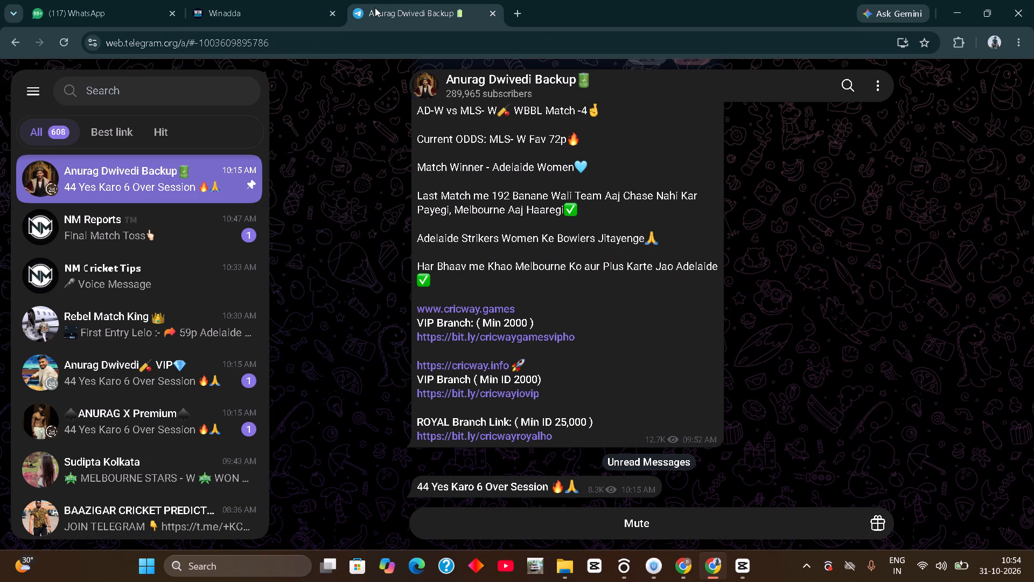
click(740, 564)
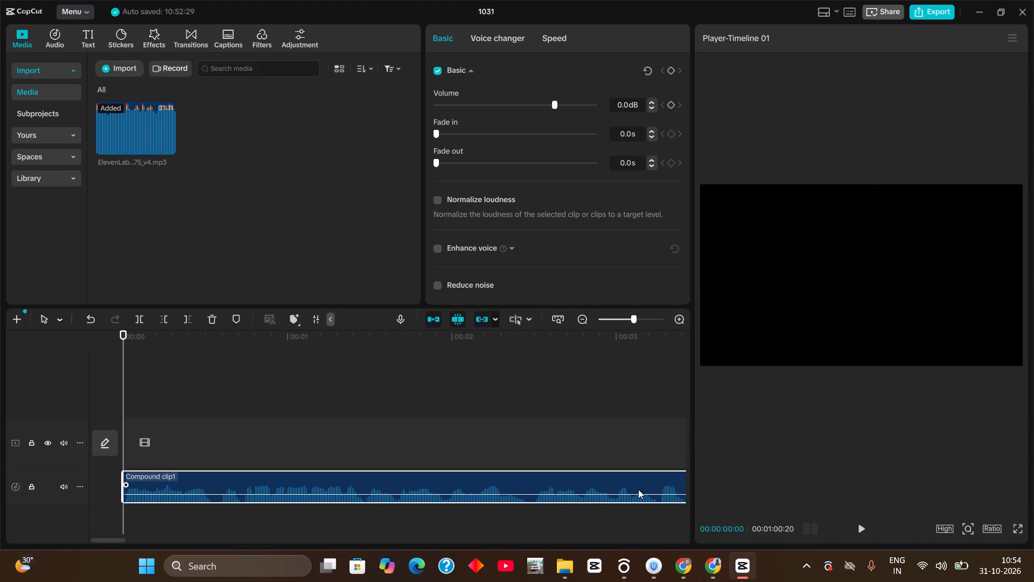
Switch to File Explorer at This PC to continue browsing the drives.
click(571, 571)
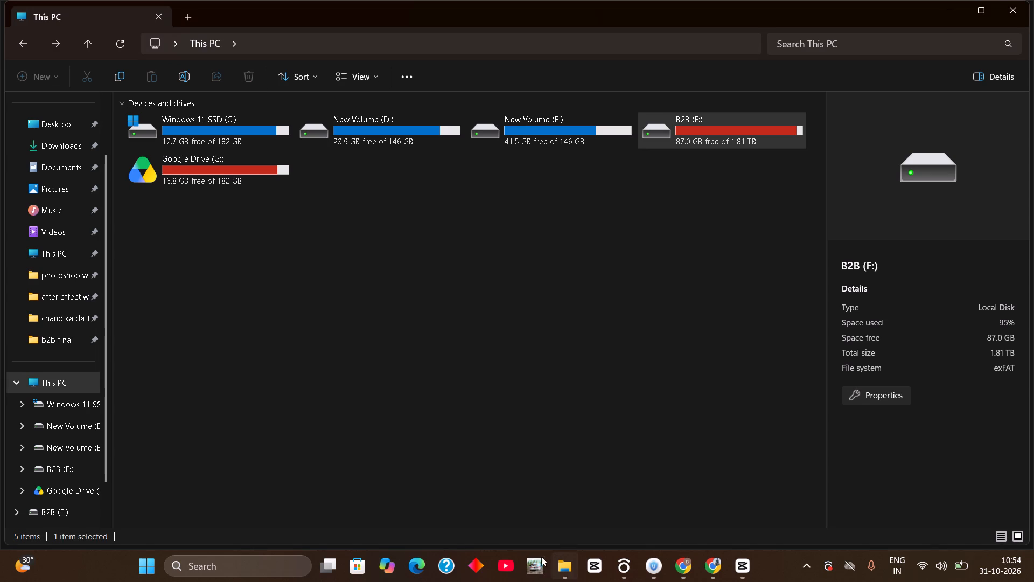
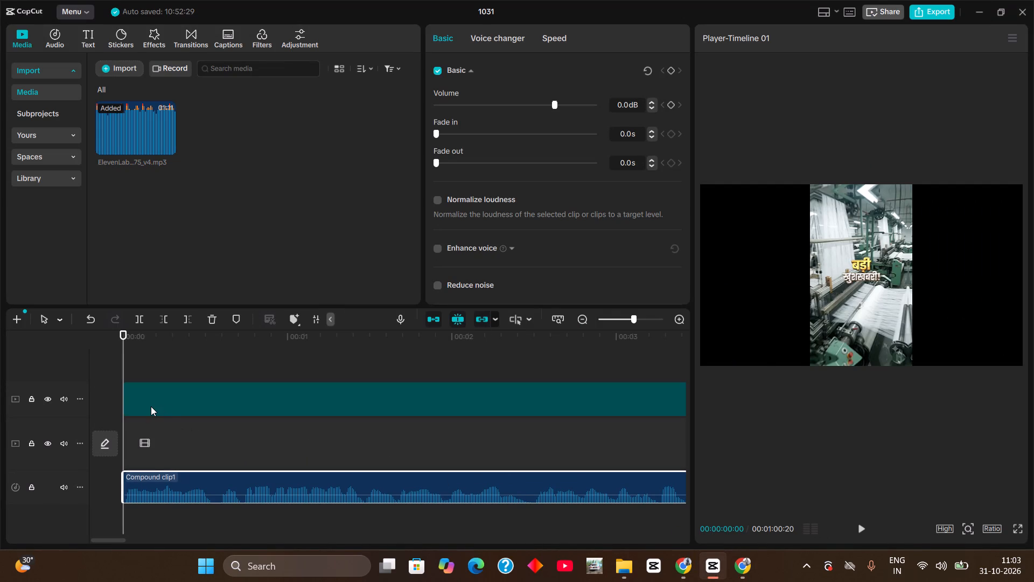
drag(136, 393, 138, 407)
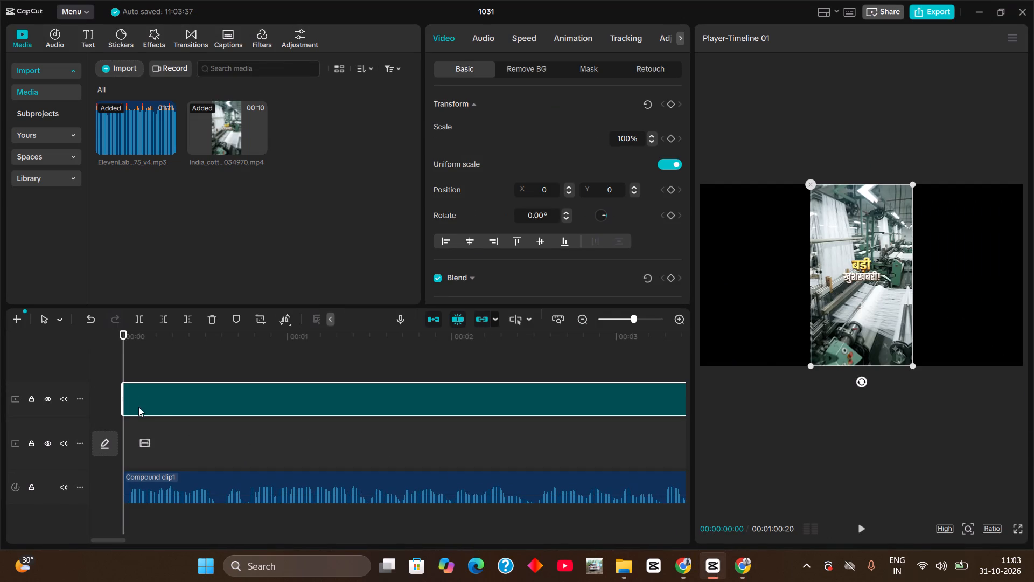
drag(138, 407, 145, 439)
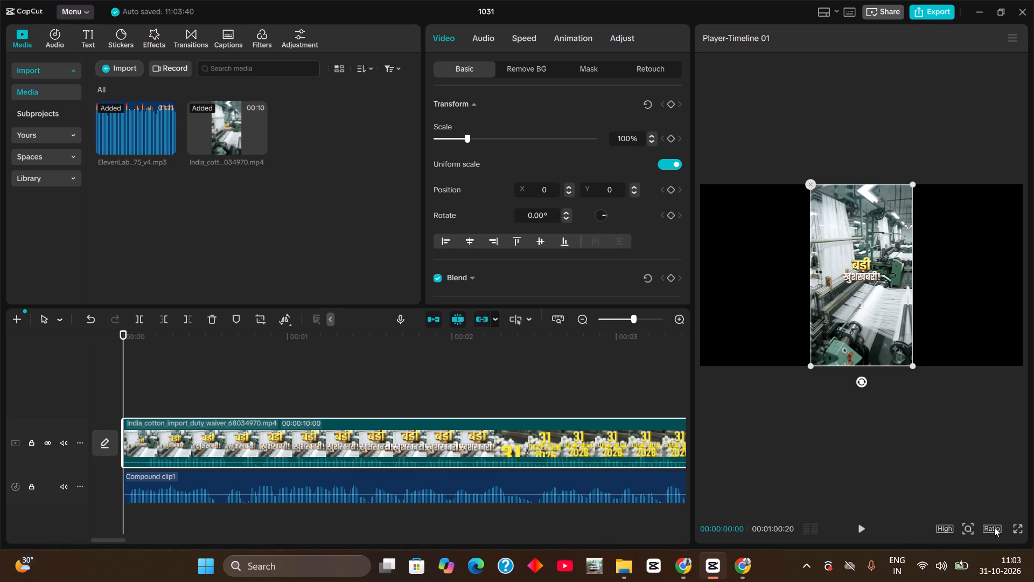
Set the project's aspect ratio to 9:16.
double_click(994, 527)
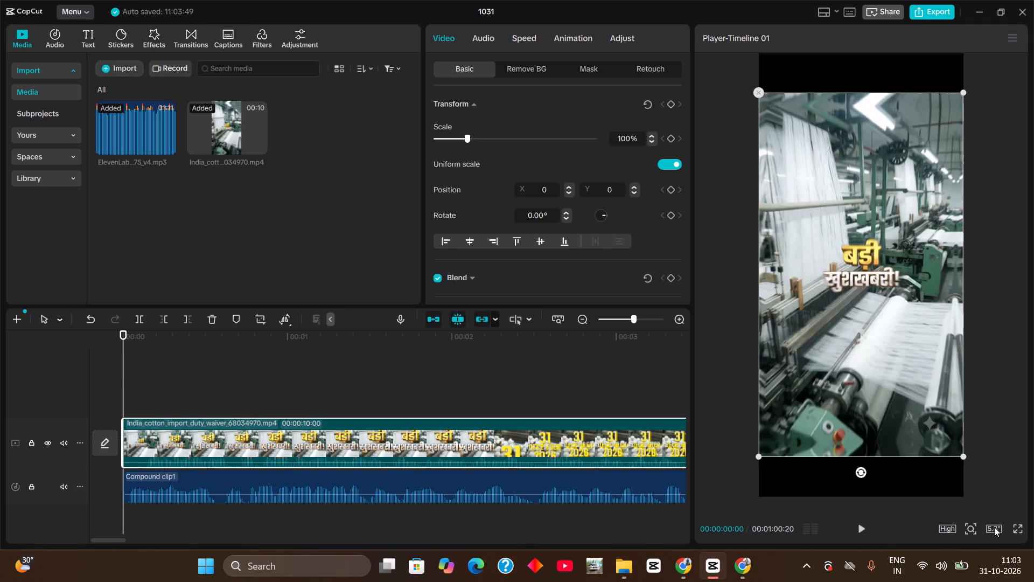
click(994, 527)
click(977, 478)
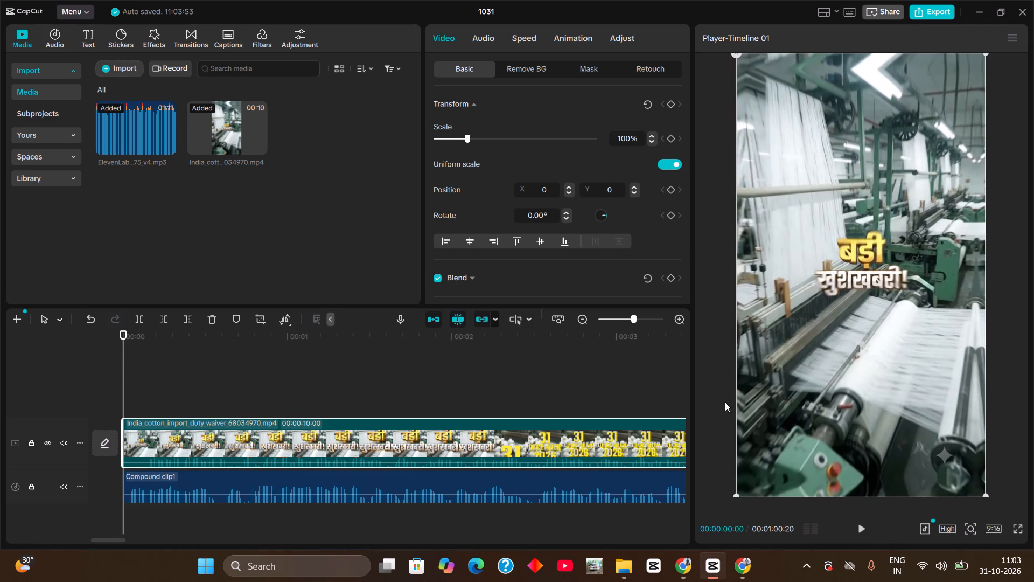
Mute the main video track holding the cotton import clip.
click(64, 441)
Play the timeline from the start and skim past the cotton clip's end, checking its visuals against the voice-over.
drag(127, 336, 2, 350)
key(space)
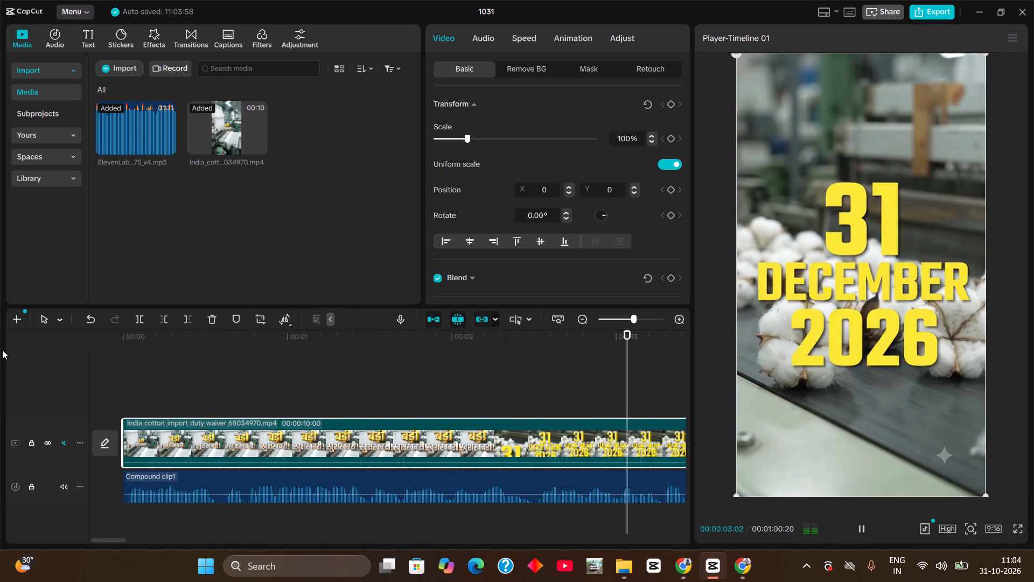
key(space)
key(space)
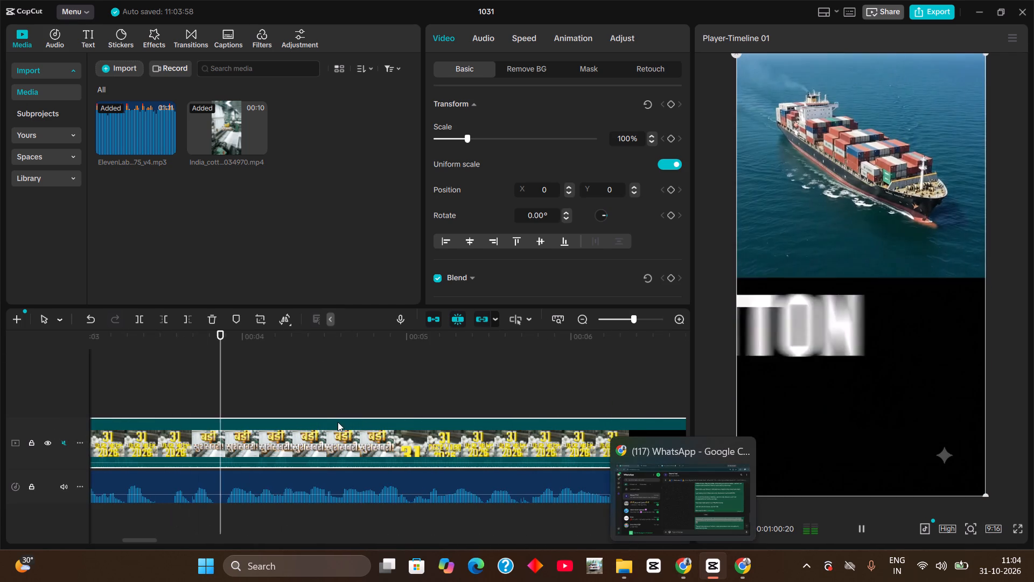
drag(361, 334, 651, 376)
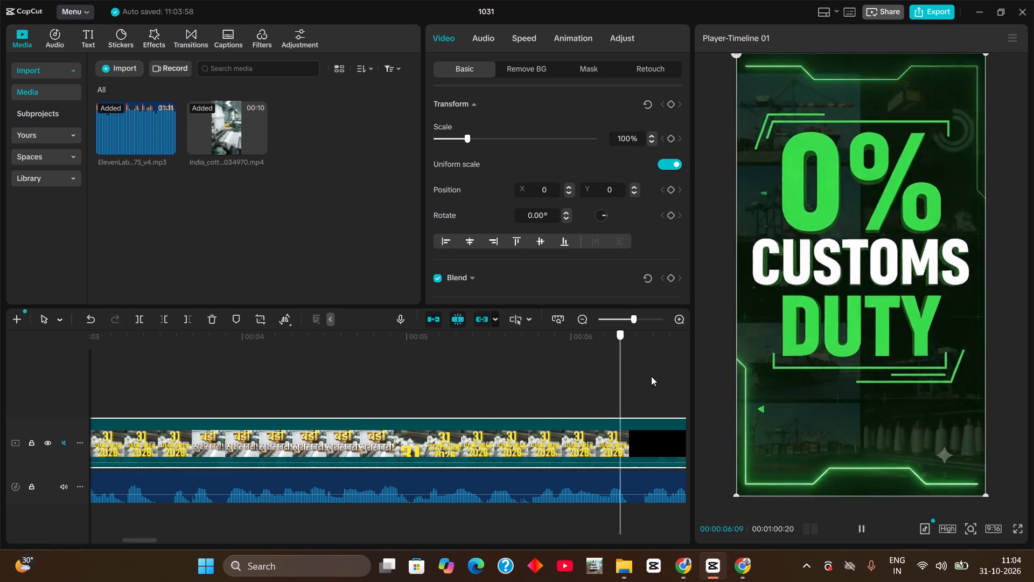
drag(651, 376, 451, 389)
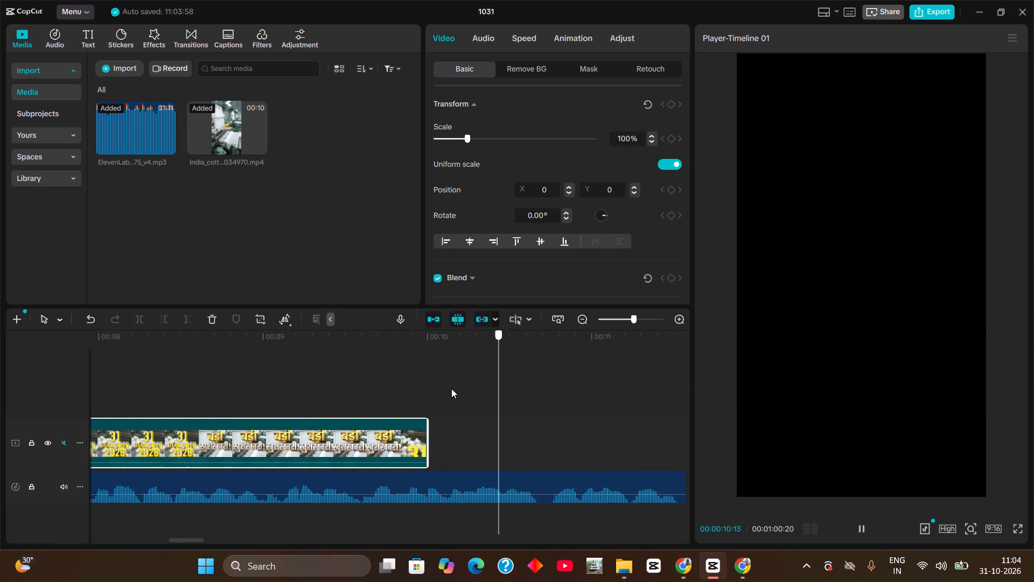
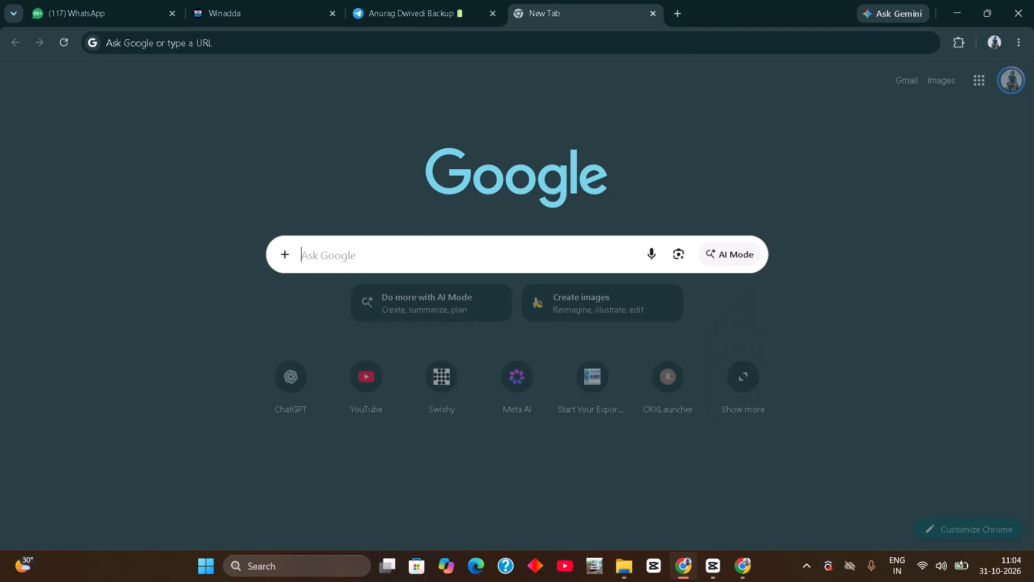
Open Pinterest through a Google search for pintrest and search its pins for cotton manufacturing.
key(p)
click(325, 325)
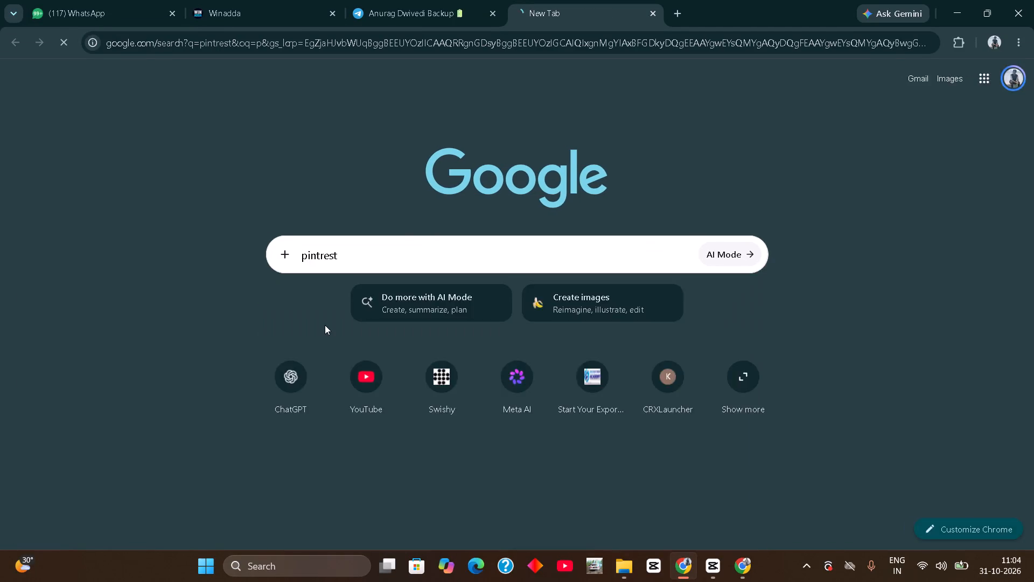
click(200, 237)
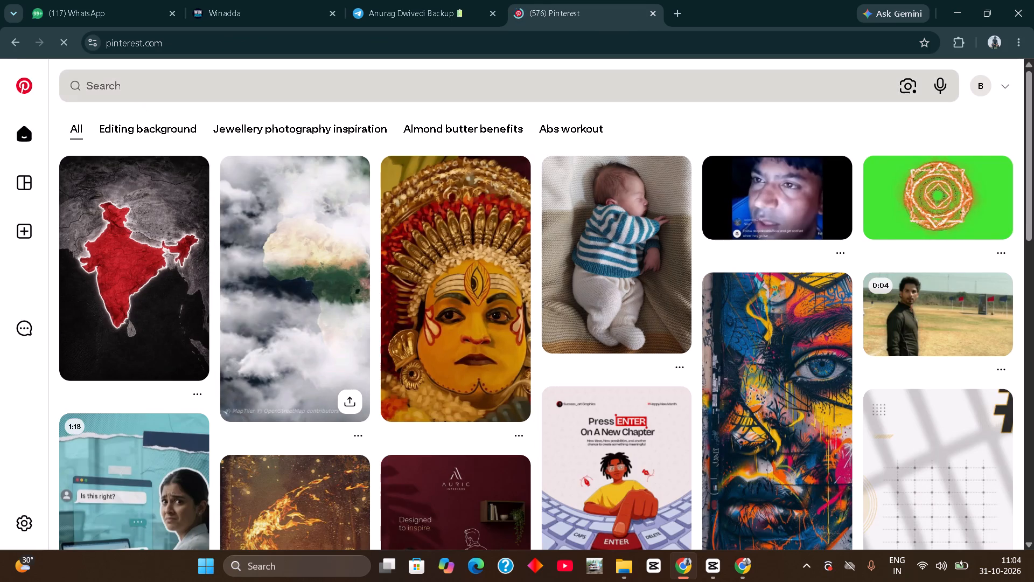
click(131, 91)
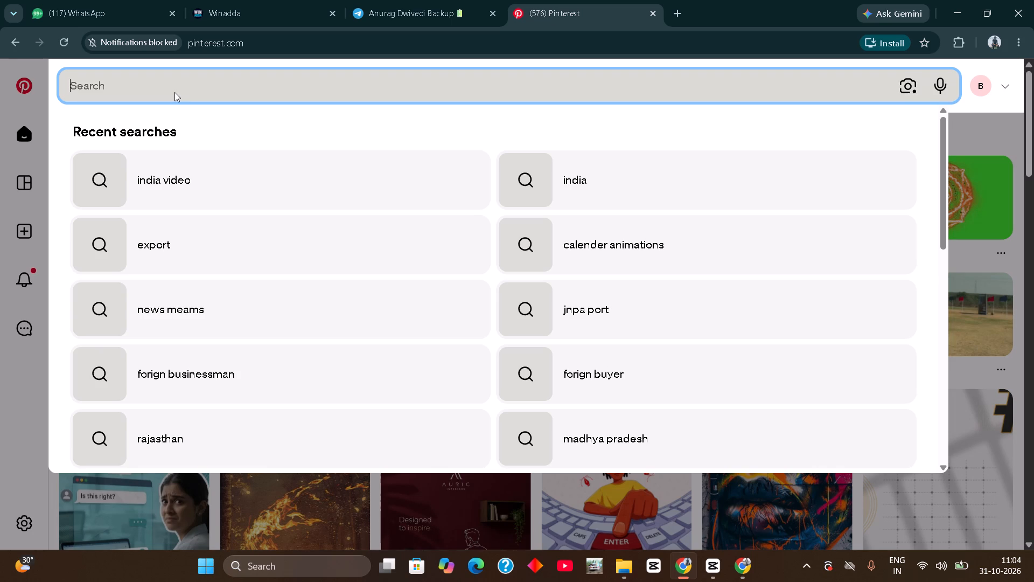
text(cotton)
key(space)
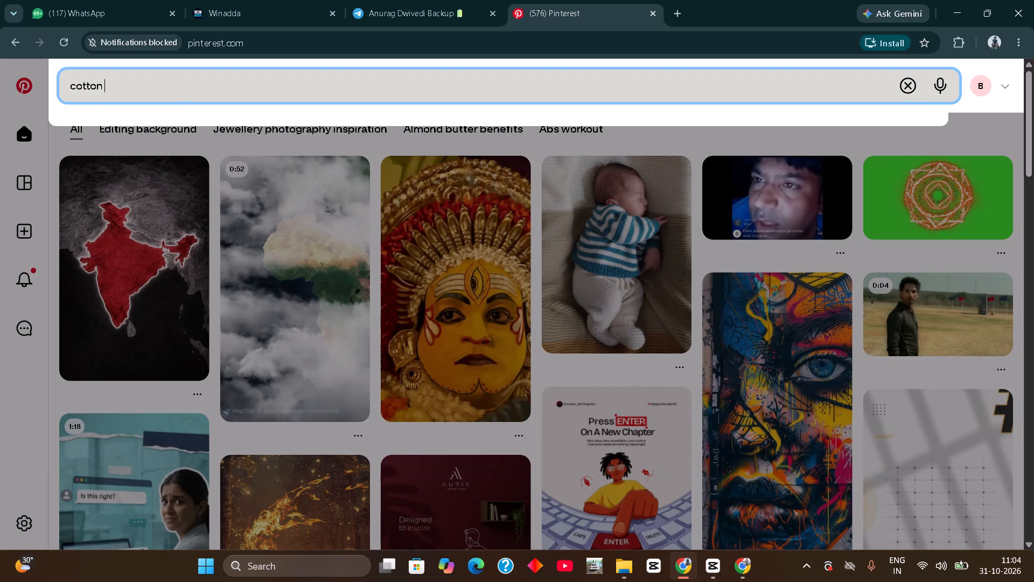
text(manu)
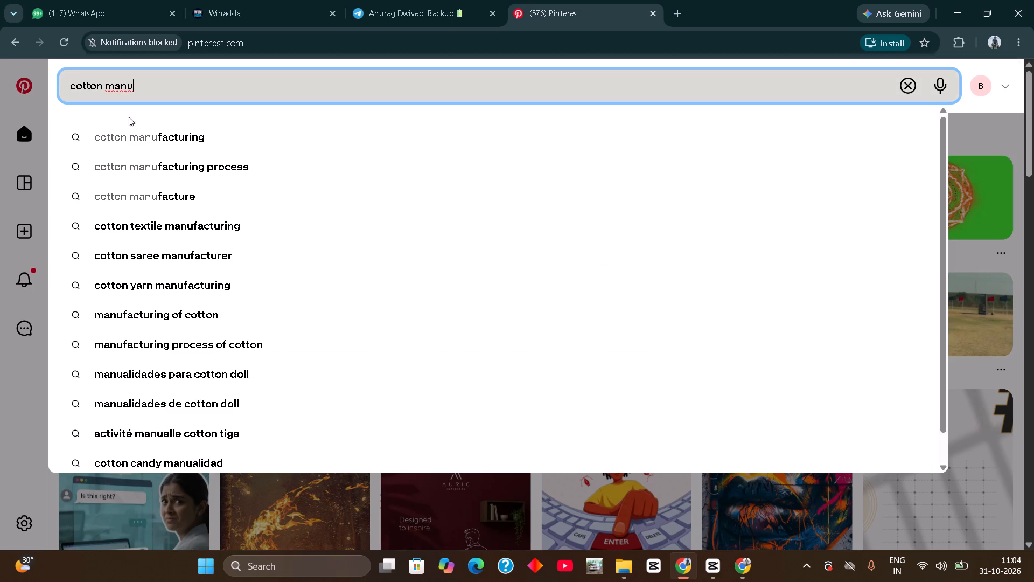
click(150, 133)
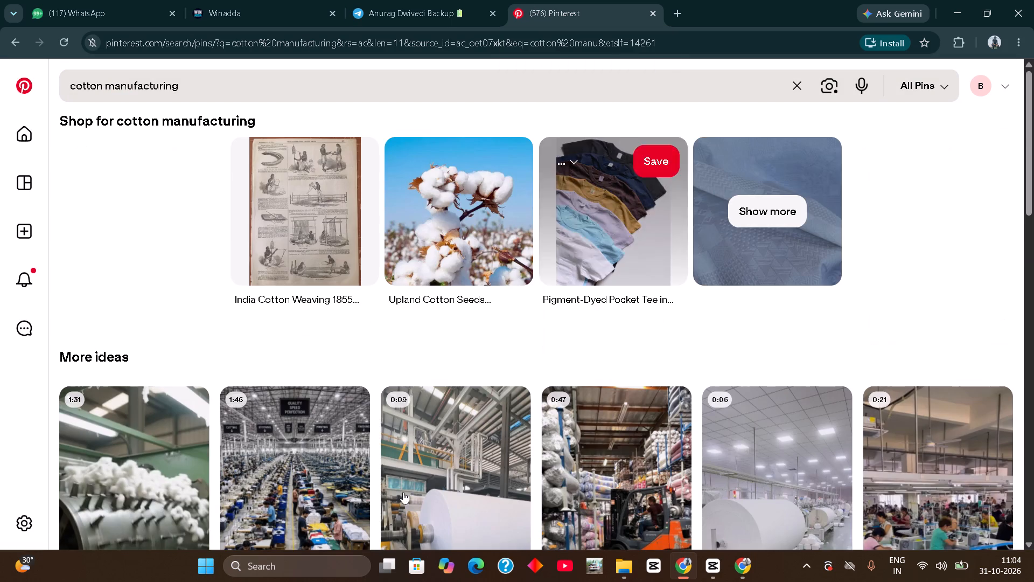
Open the VANSHMJ T-shirt factory video pin, preview its opening seconds, and copy the pin's link.
scroll(371, 421, down, 1)
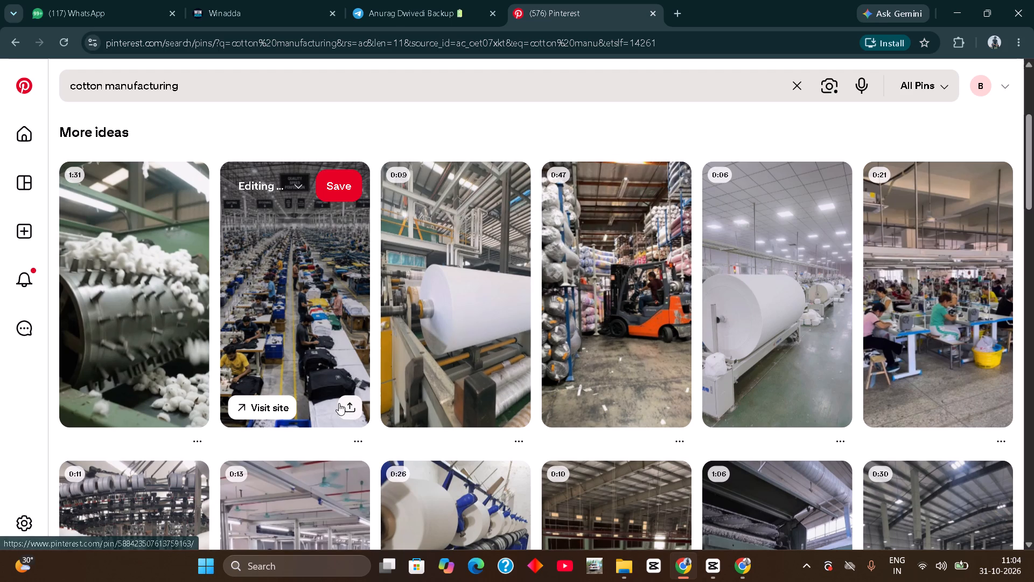
click(296, 338)
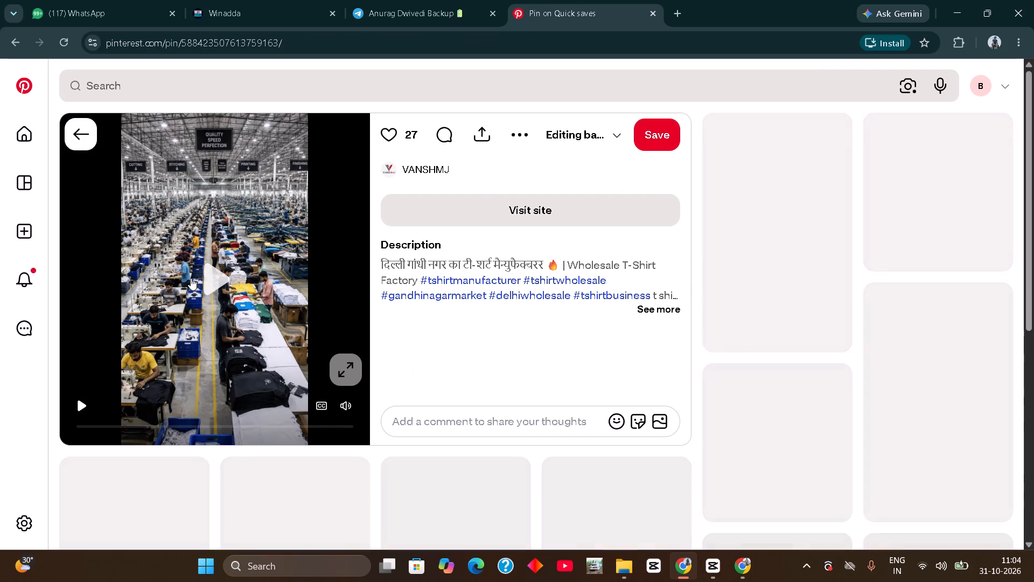
click(219, 282)
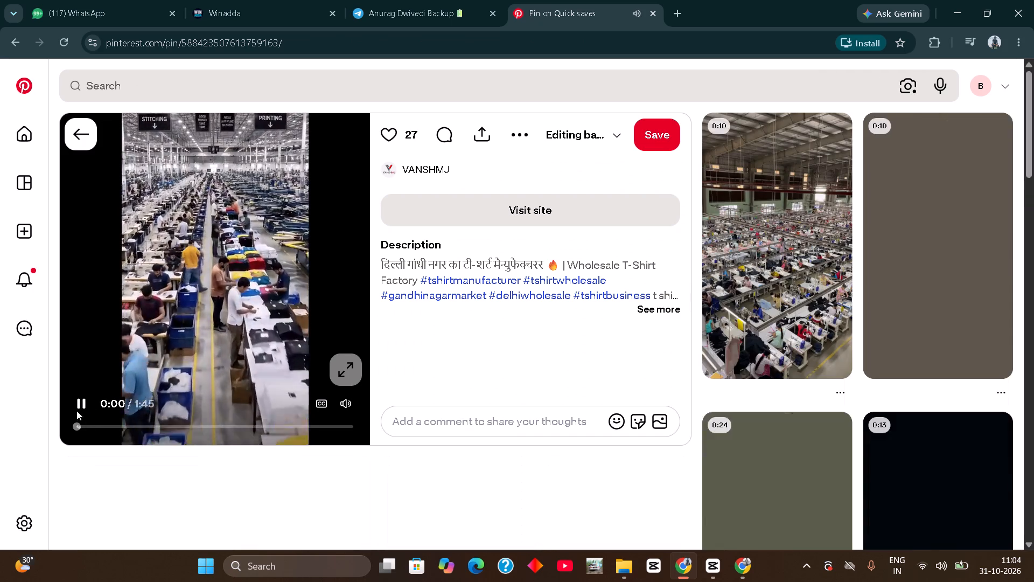
click(81, 404)
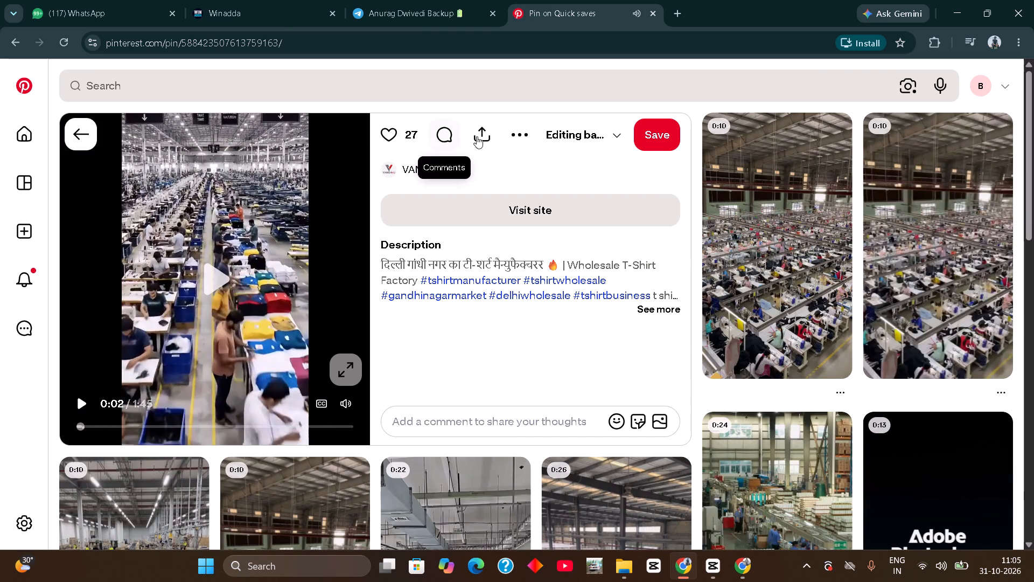
click(486, 137)
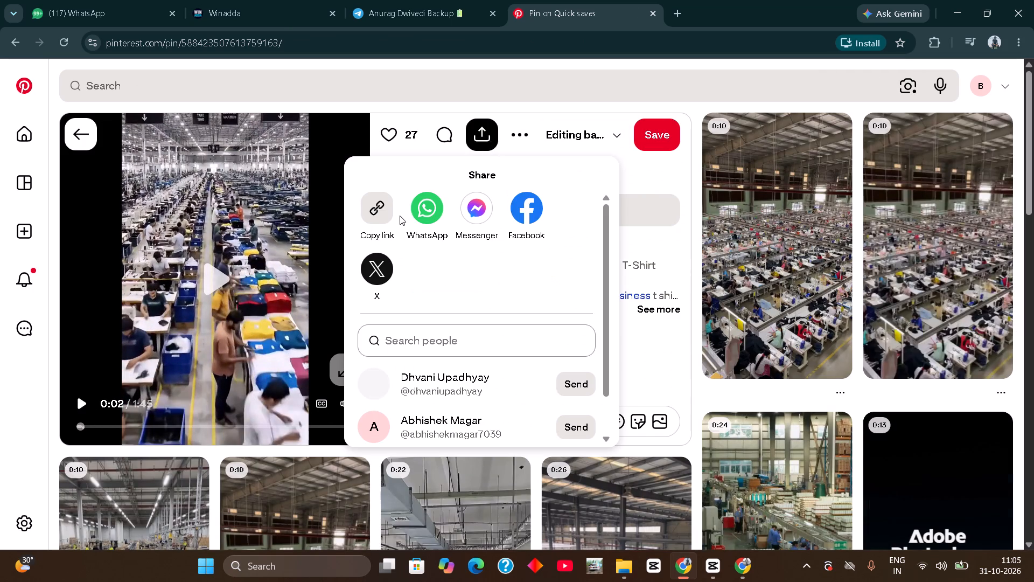
click(379, 209)
In a new tab, search Google for pinterest video download and open the KlickPin Pinterest Video Downloader.
click(674, 15)
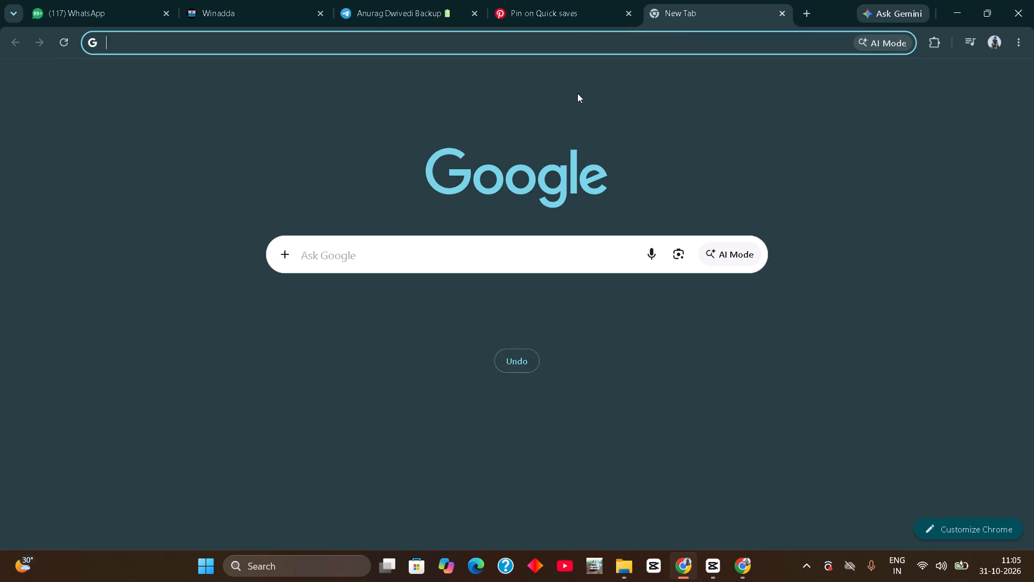
click(372, 249)
key(p)
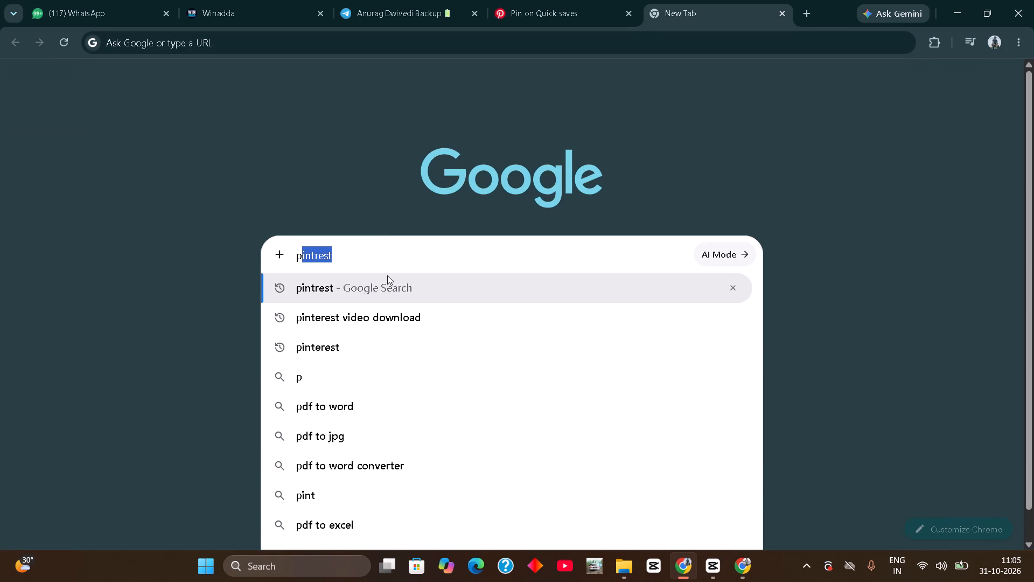
click(386, 315)
click(225, 192)
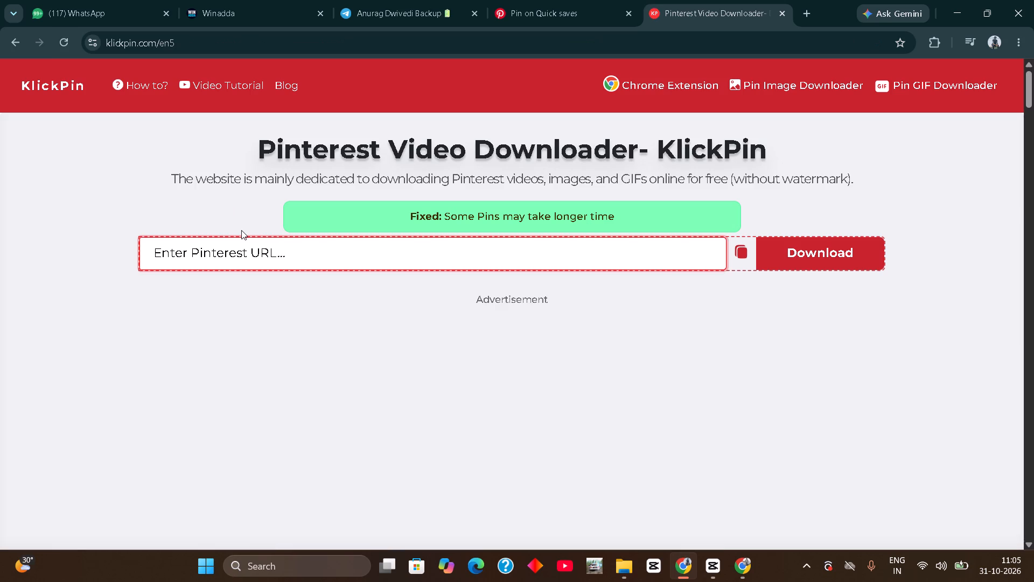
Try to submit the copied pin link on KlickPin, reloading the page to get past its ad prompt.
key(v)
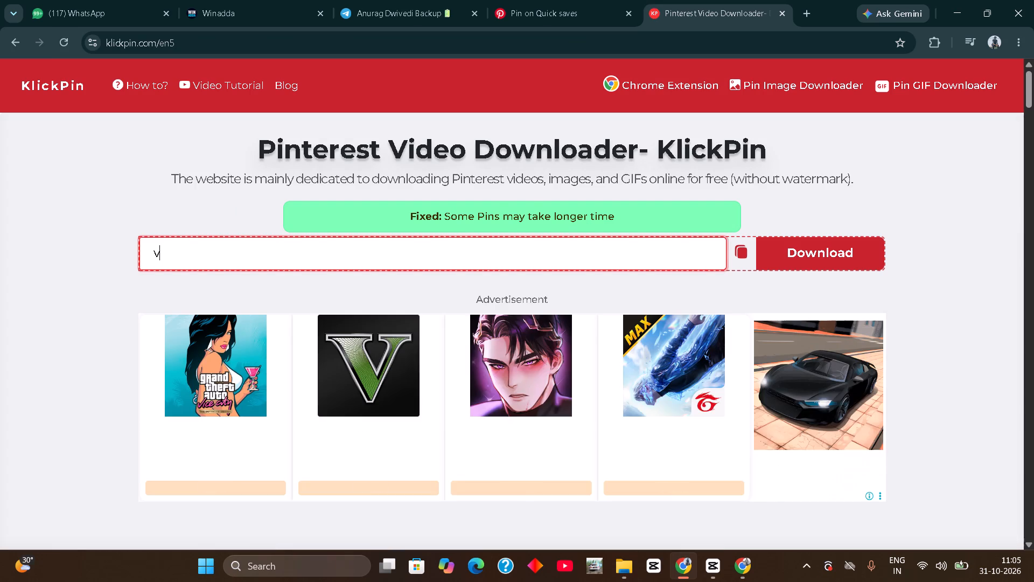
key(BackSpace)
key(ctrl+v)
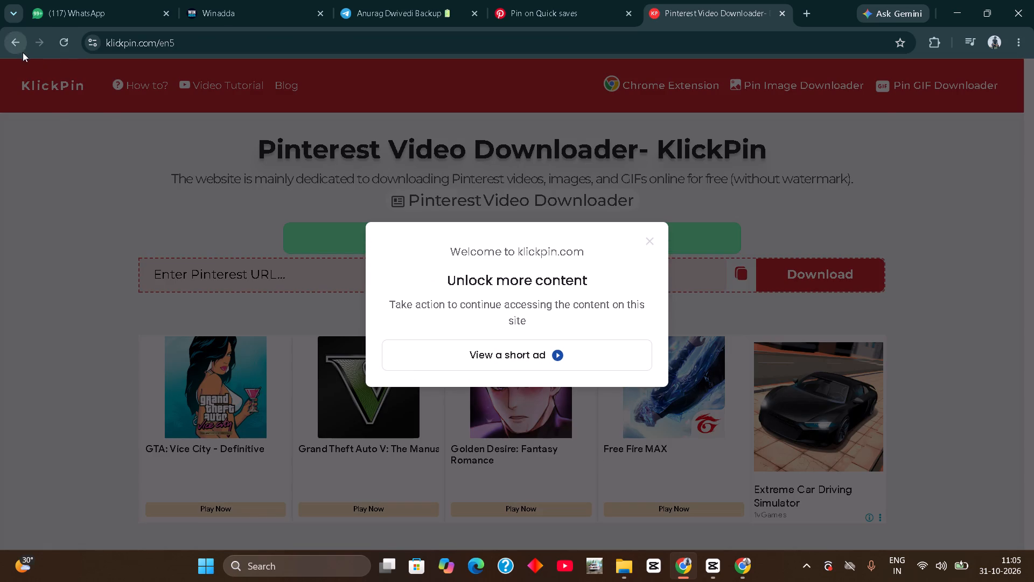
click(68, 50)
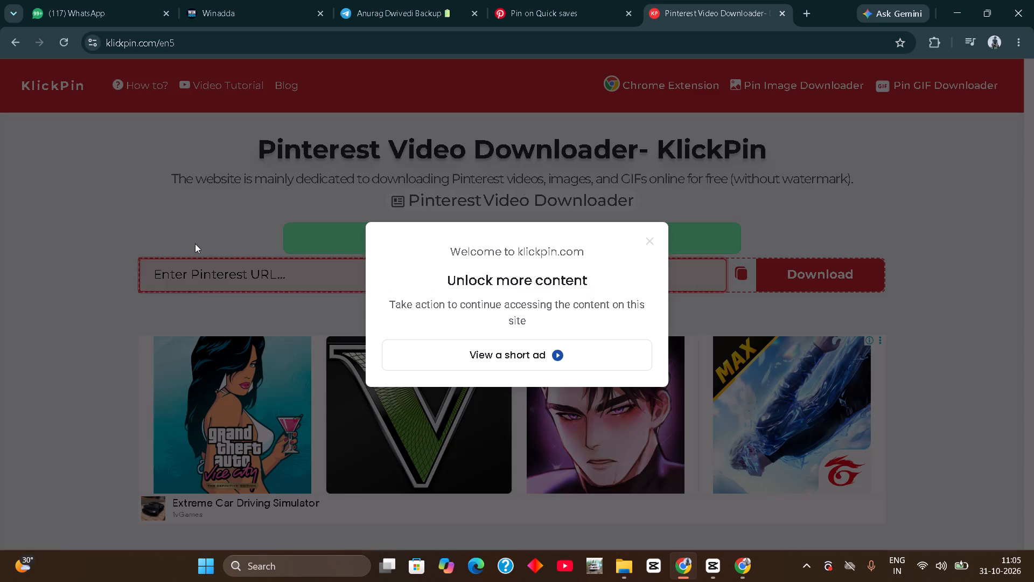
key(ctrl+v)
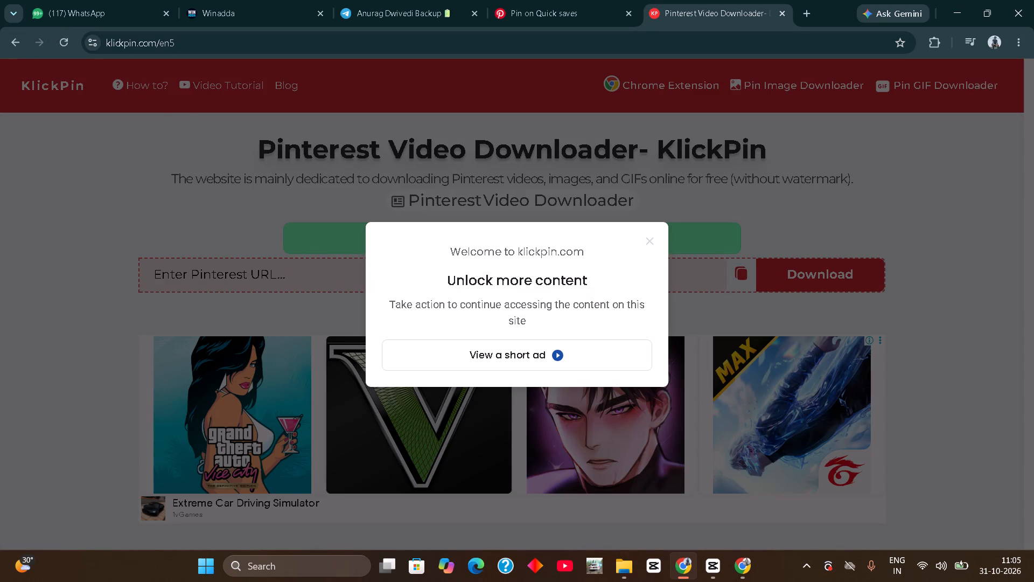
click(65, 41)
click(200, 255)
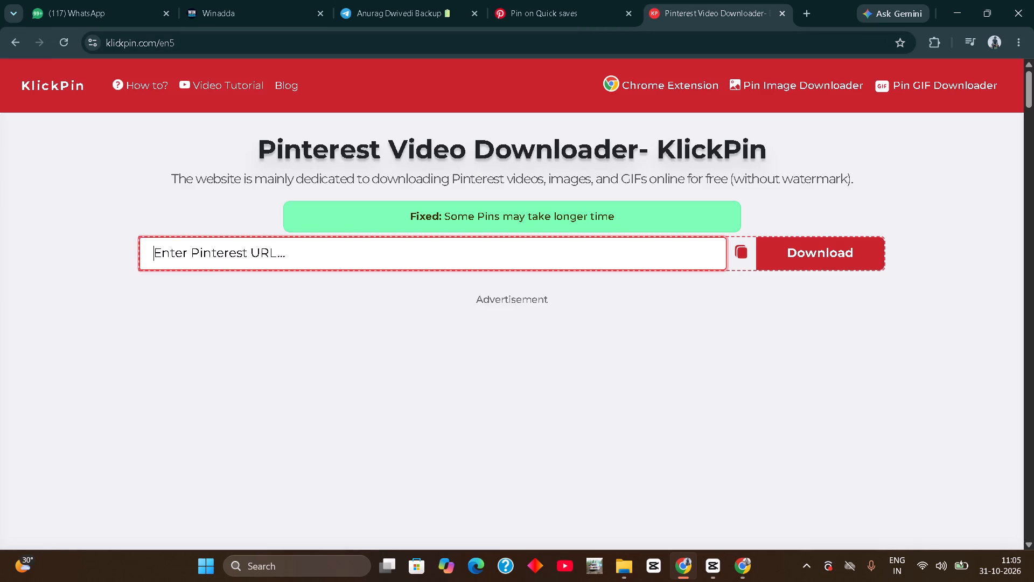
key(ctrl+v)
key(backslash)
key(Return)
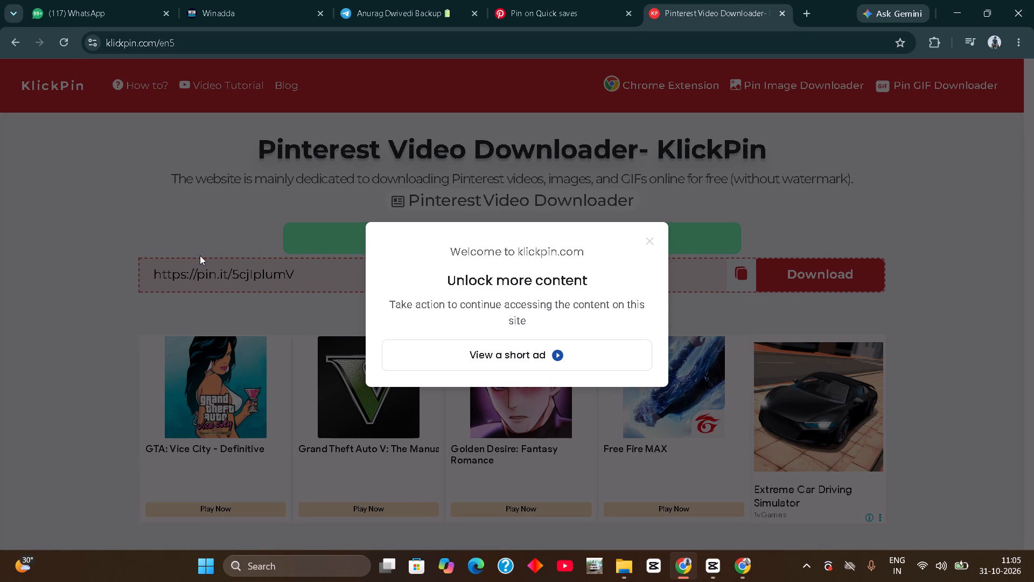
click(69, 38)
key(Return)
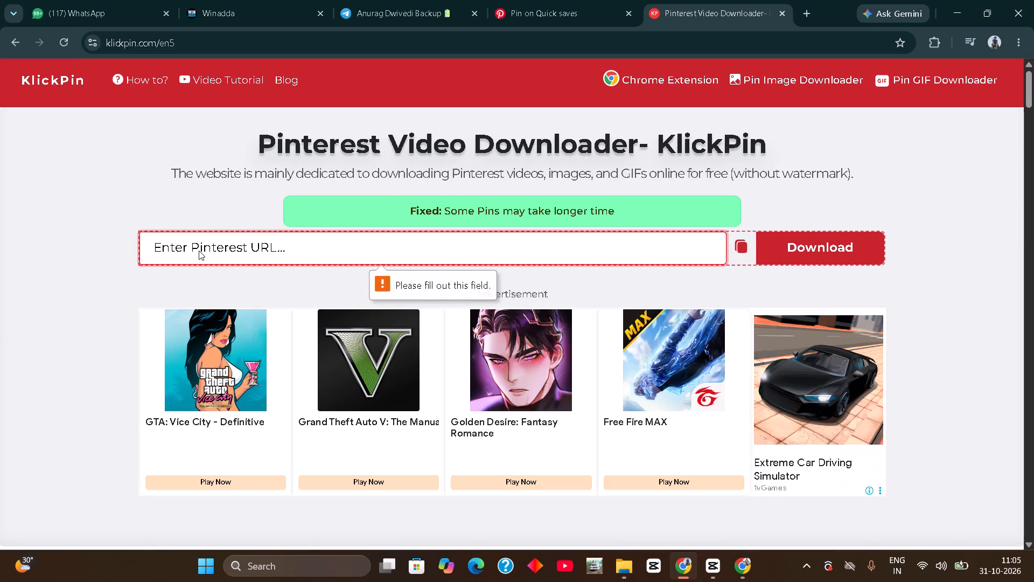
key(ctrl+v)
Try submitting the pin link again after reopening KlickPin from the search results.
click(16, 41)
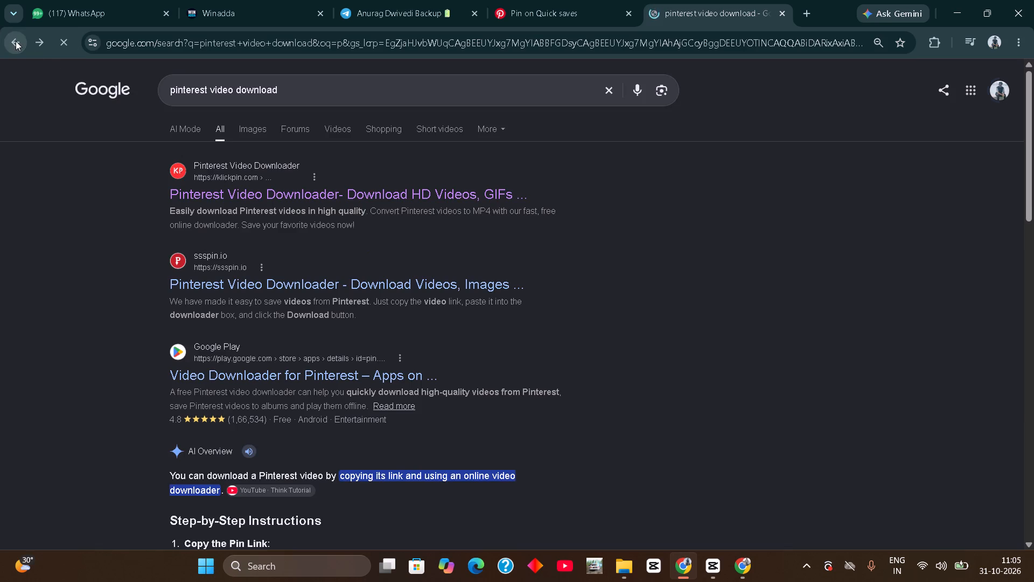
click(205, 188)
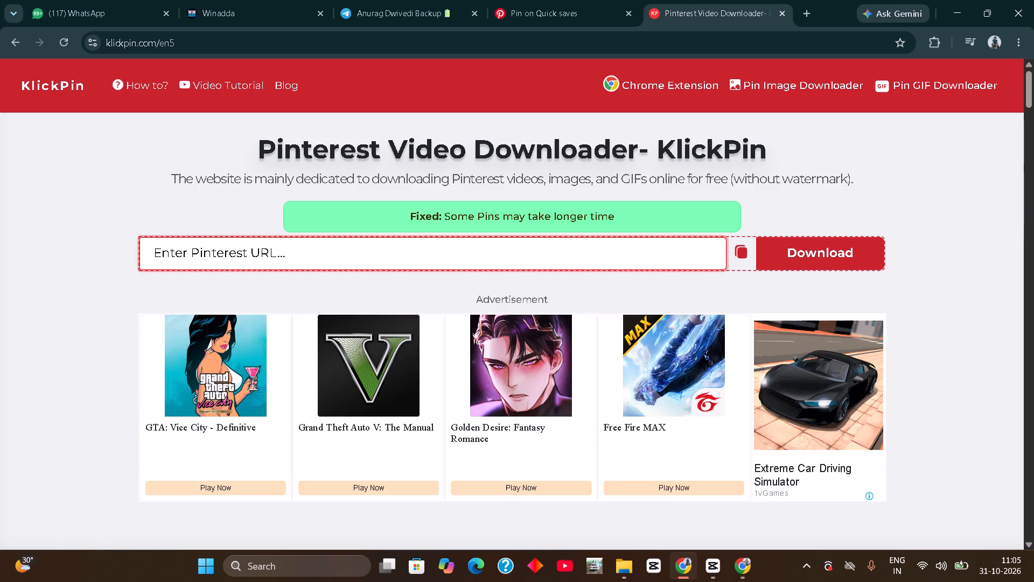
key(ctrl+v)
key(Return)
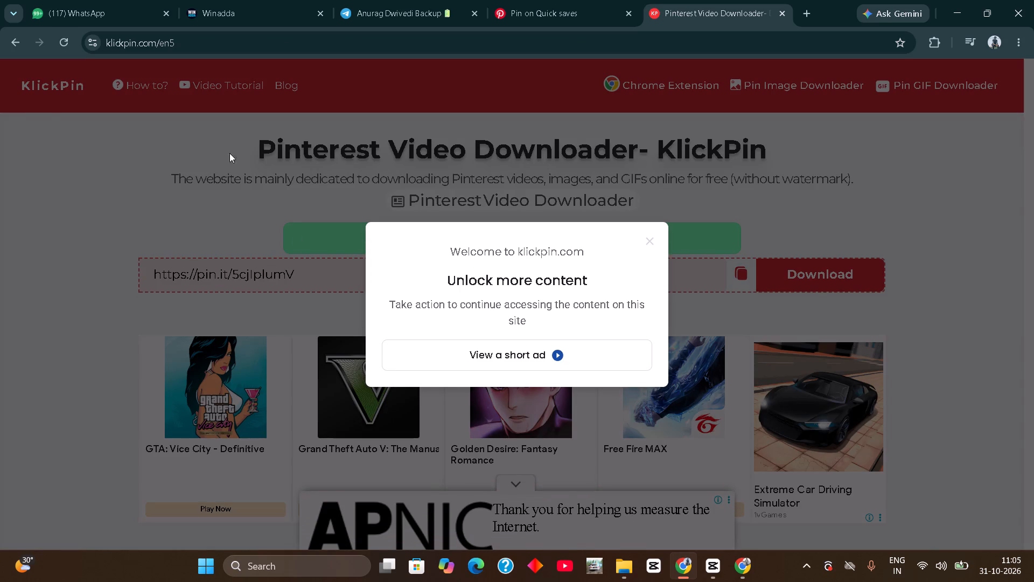
Reopen KlickPin from the search results, submit the copied pin link, and download the garment factory video.
click(18, 46)
click(217, 196)
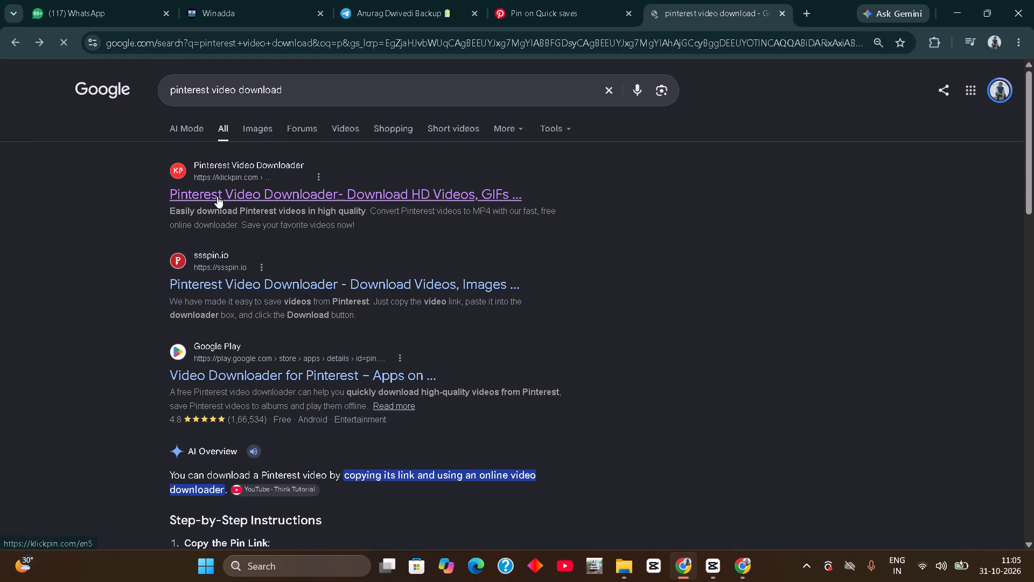
click(212, 195)
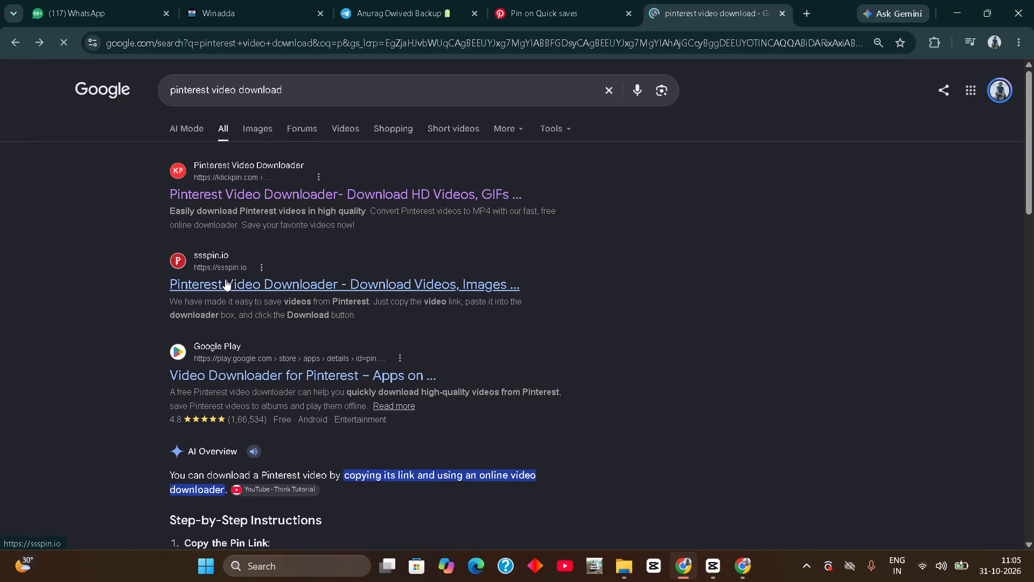
click(218, 188)
key(ctrl+v)
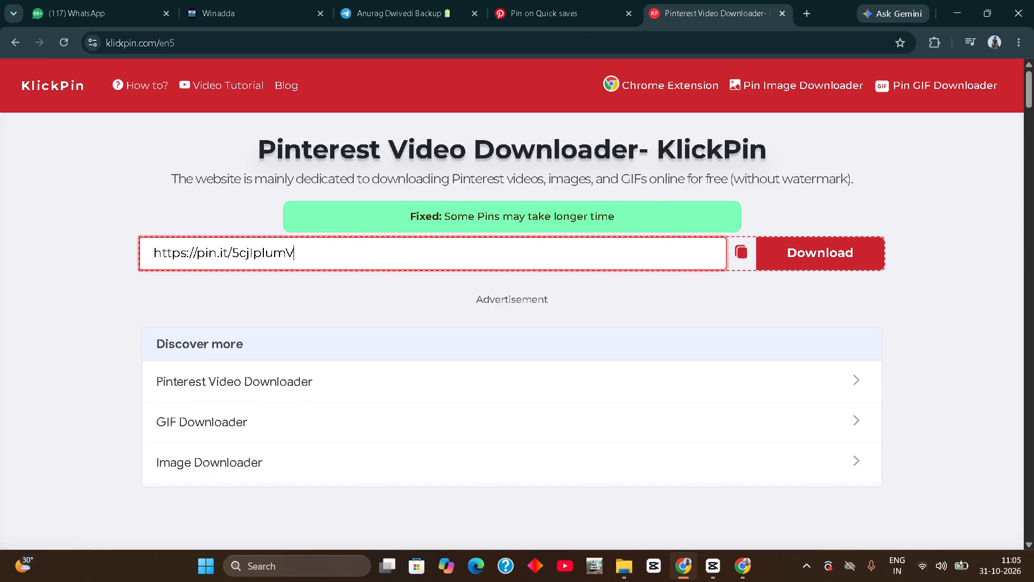
key(Return)
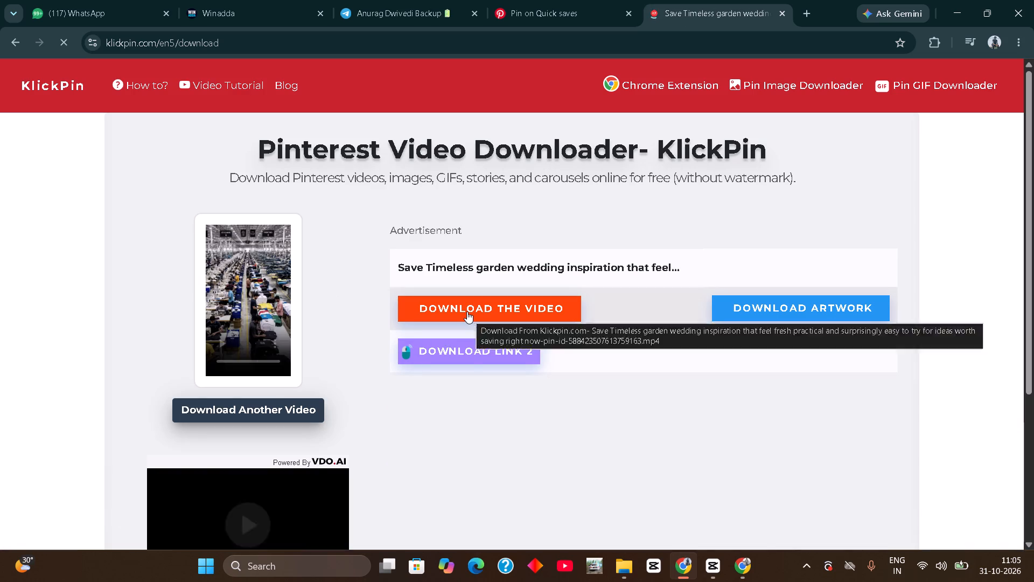
click(467, 311)
click(526, 306)
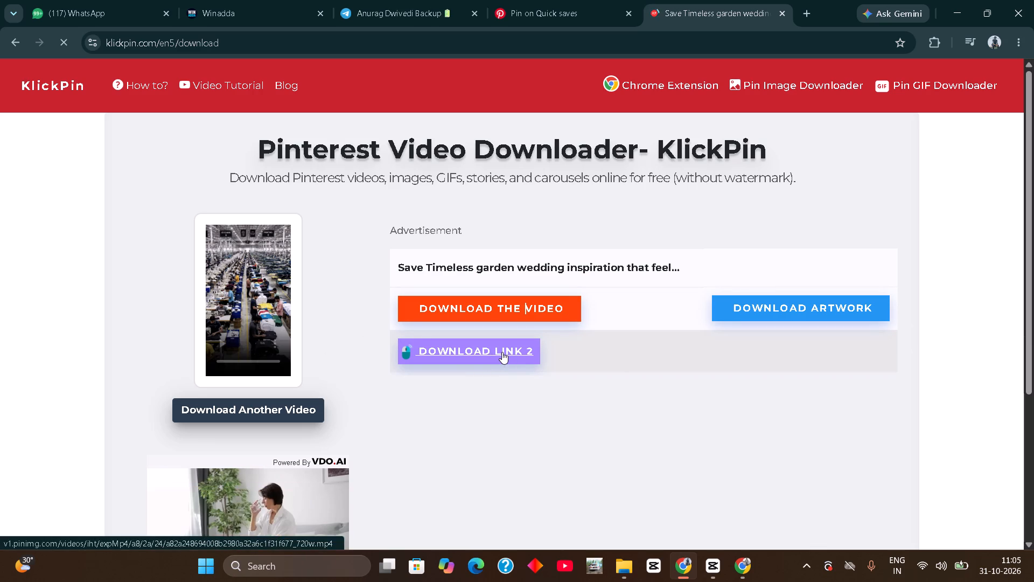
click(535, 313)
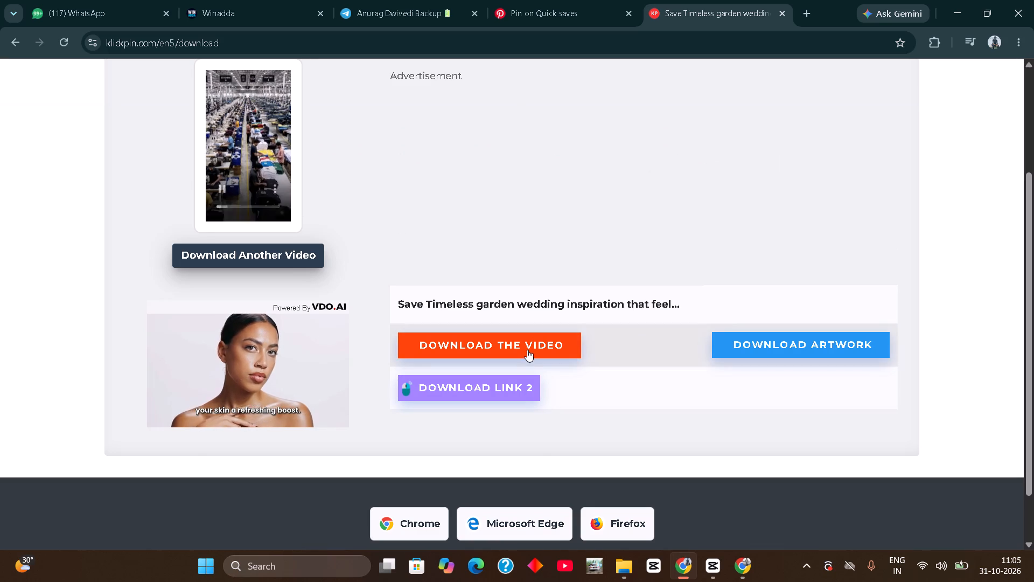
click(533, 346)
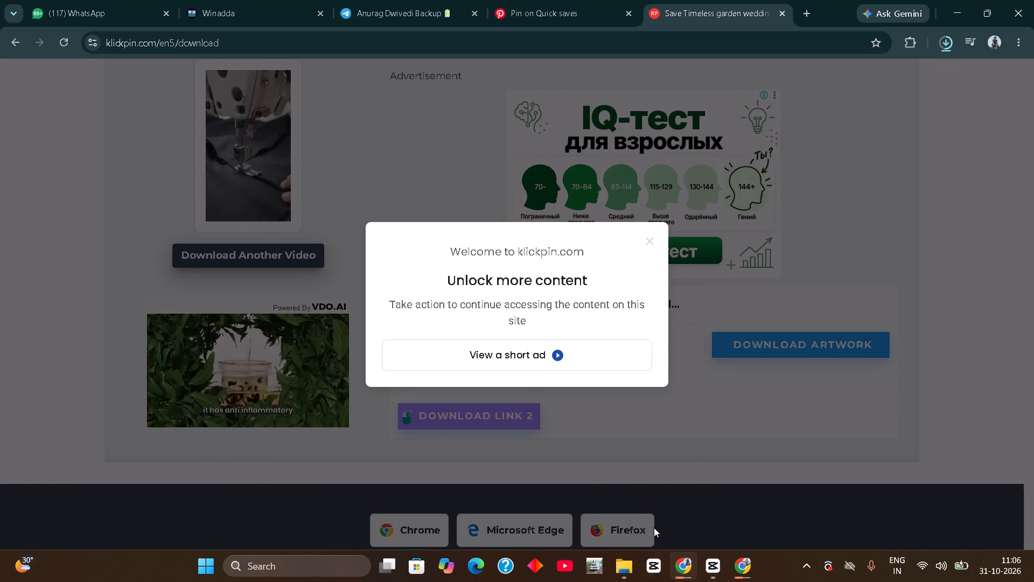
Bring the downloaded Indian flag video from the Downloads folder into CapCut, inserting it on the main track before the cotton import clip.
click(617, 569)
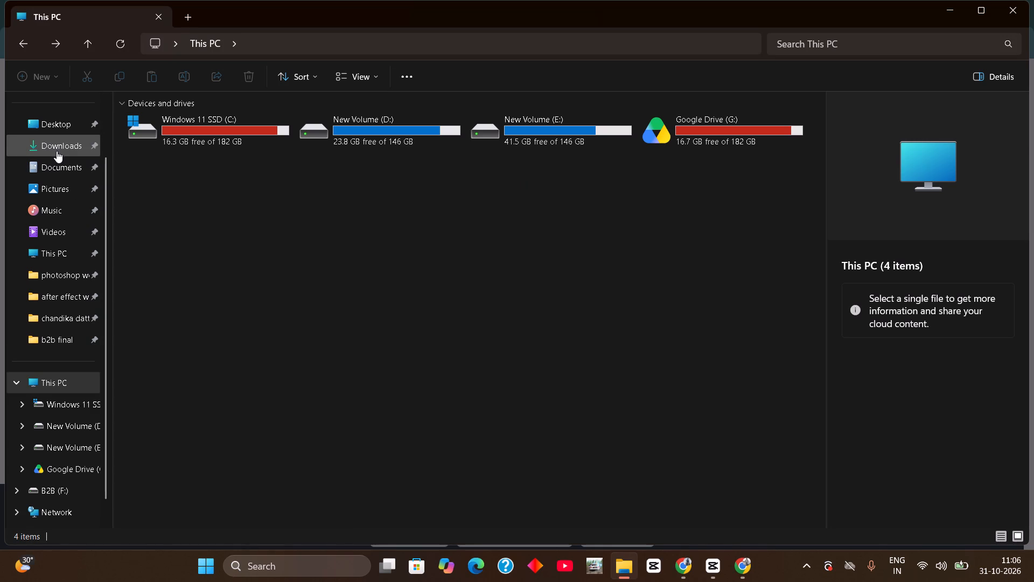
click(57, 150)
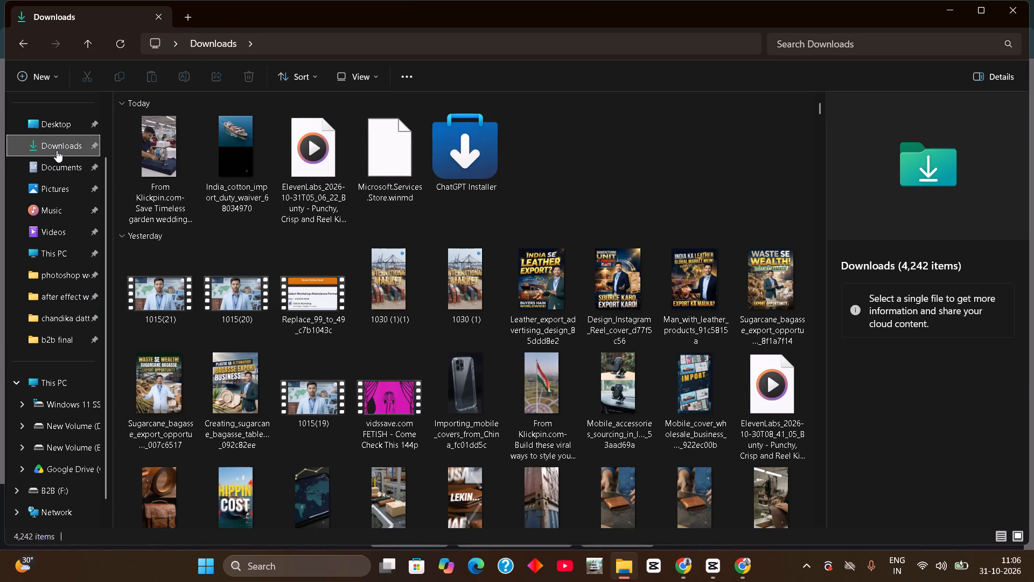
click(534, 372)
drag(532, 369, 698, 538)
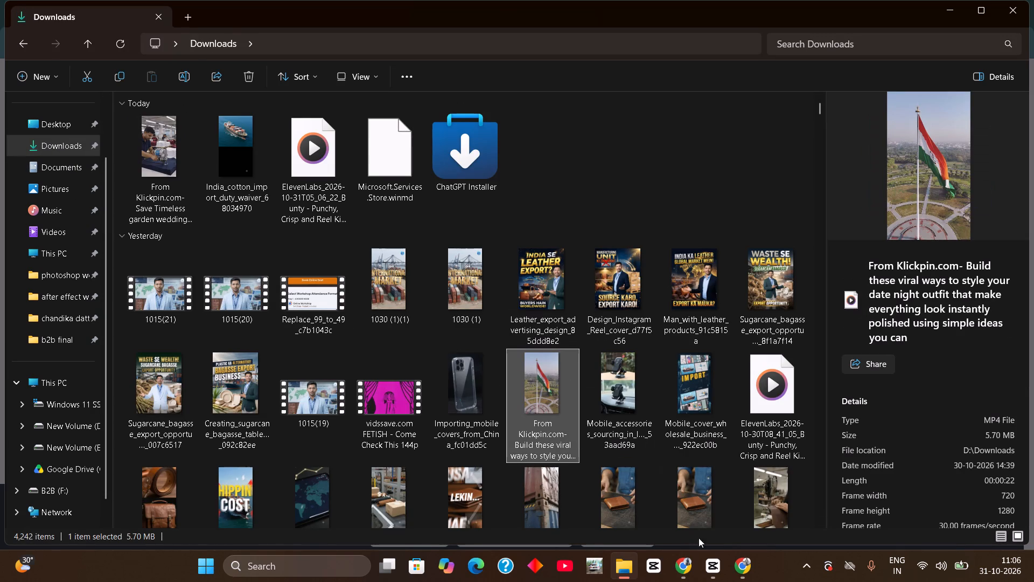
drag(698, 538, 711, 560)
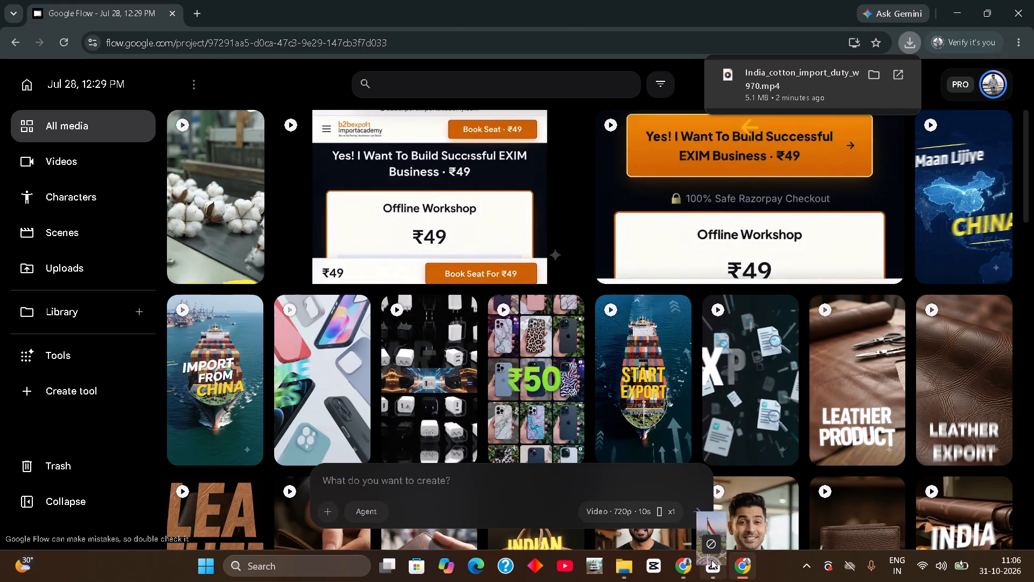
drag(711, 560, 112, 456)
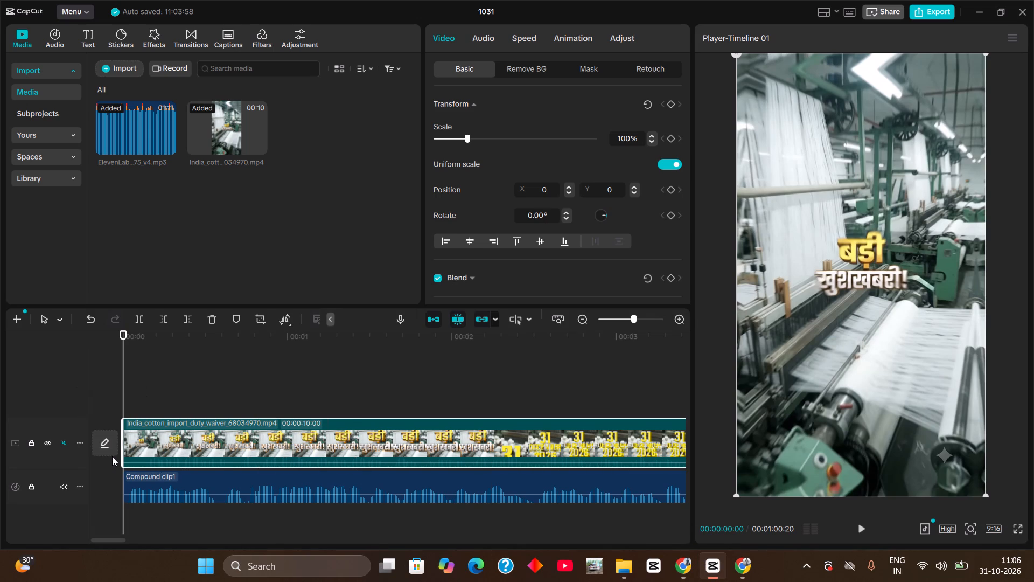
drag(167, 394, 173, 445)
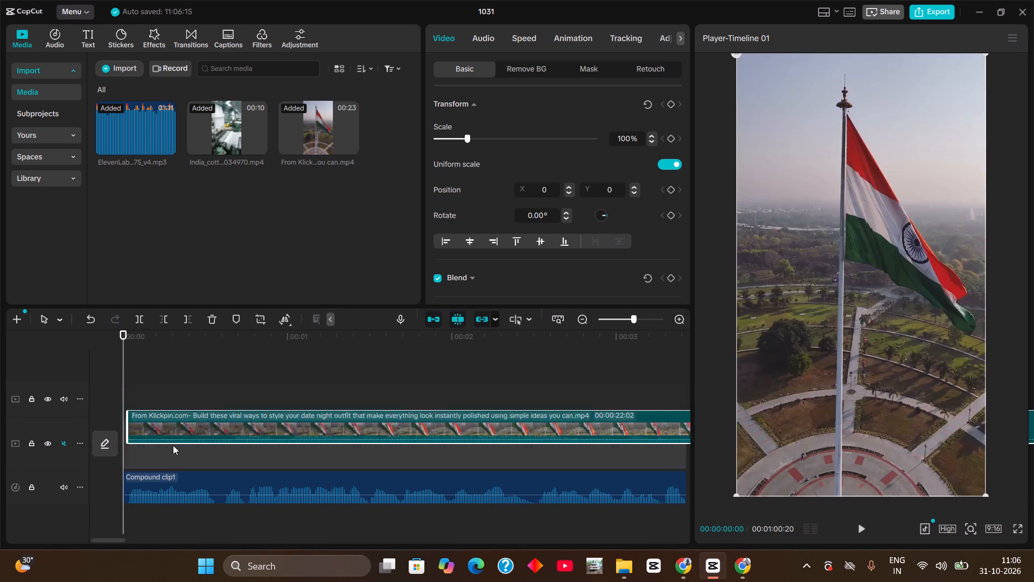
drag(173, 445, 173, 448)
Split the Indian flag clip at 00:00:00:19 and delete the remainder after the cut.
key(space)
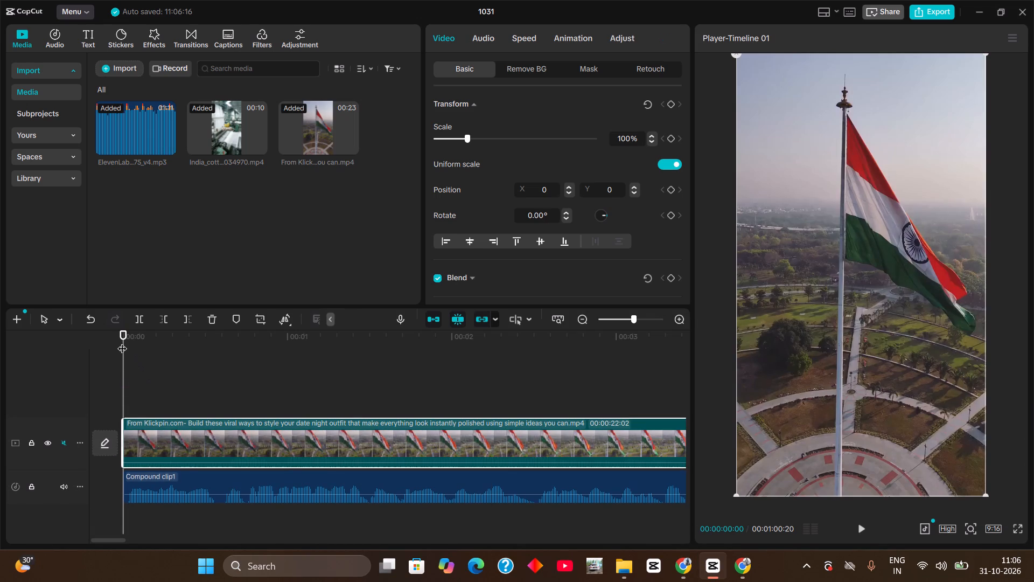
key(space)
key(ctrl+b)
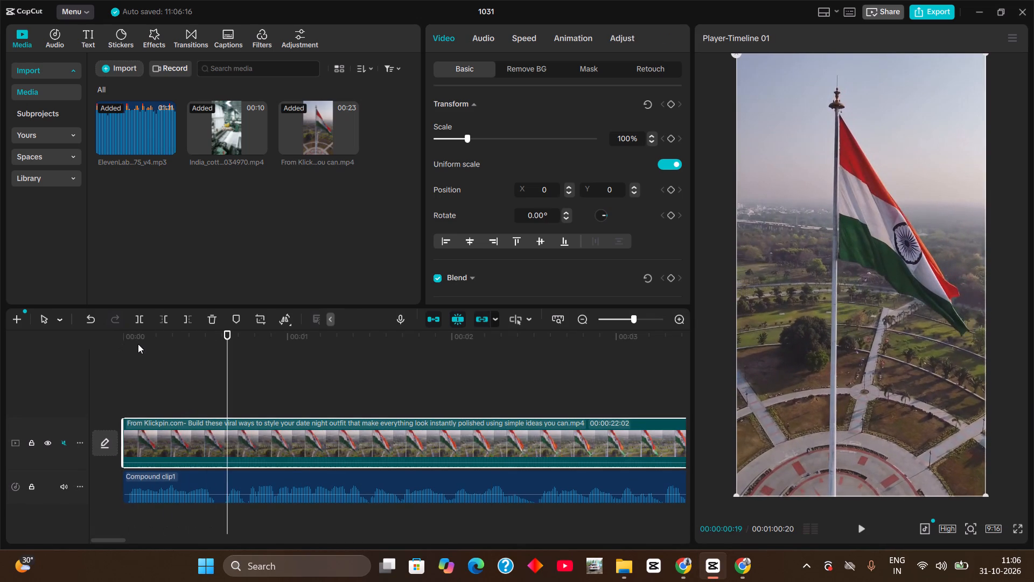
key(BackSpace)
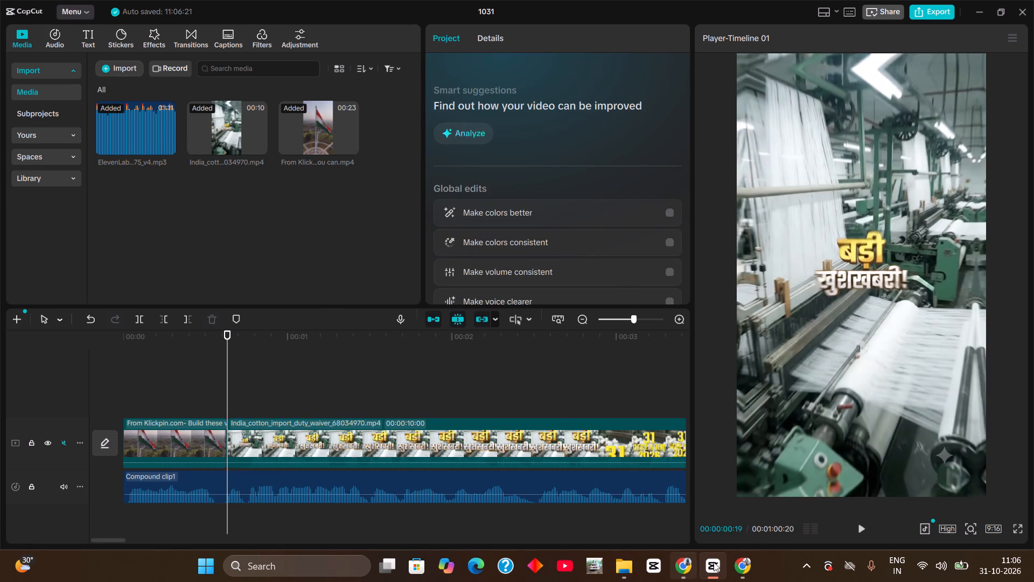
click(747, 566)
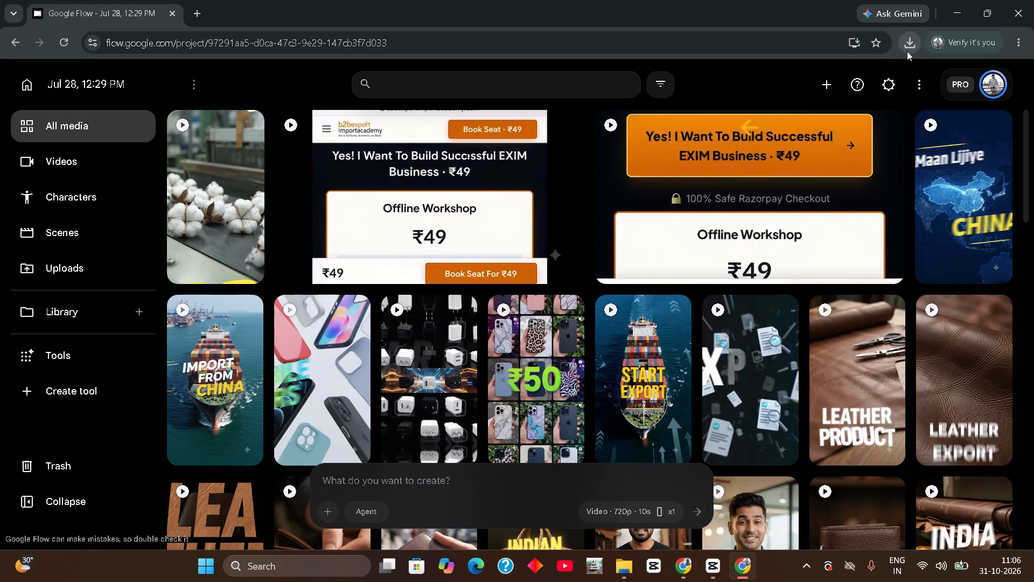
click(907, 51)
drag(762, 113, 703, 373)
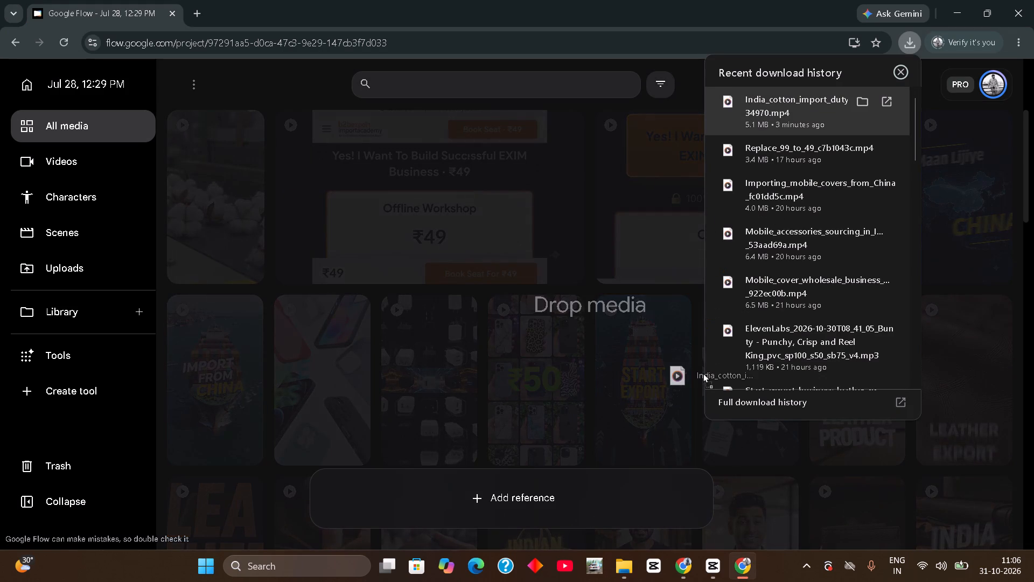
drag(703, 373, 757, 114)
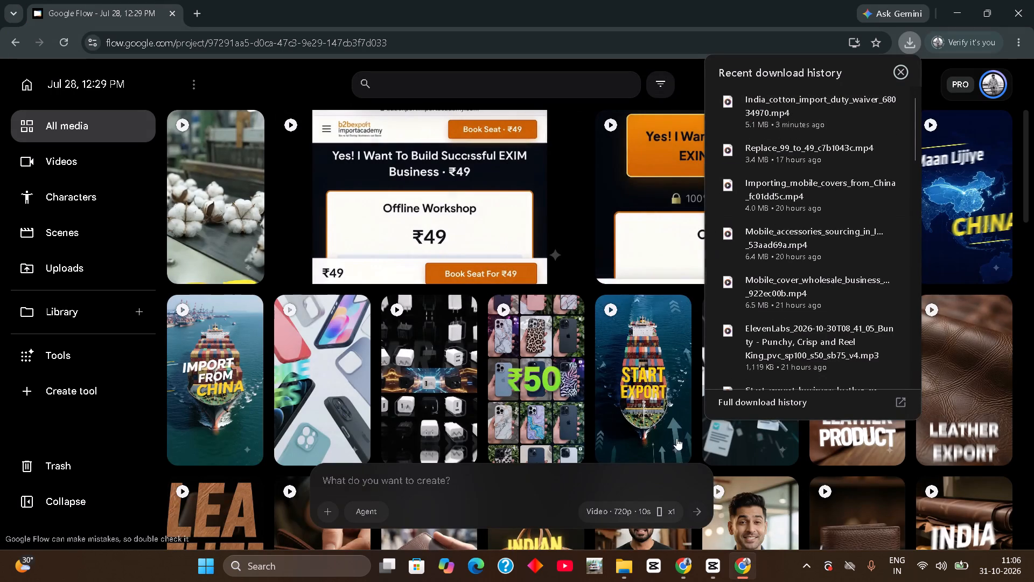
Bring the downloaded garment factory video from Chrome into CapCut, inserting it on the main track directly after the flag clip.
click(684, 560)
drag(792, 86, 752, 423)
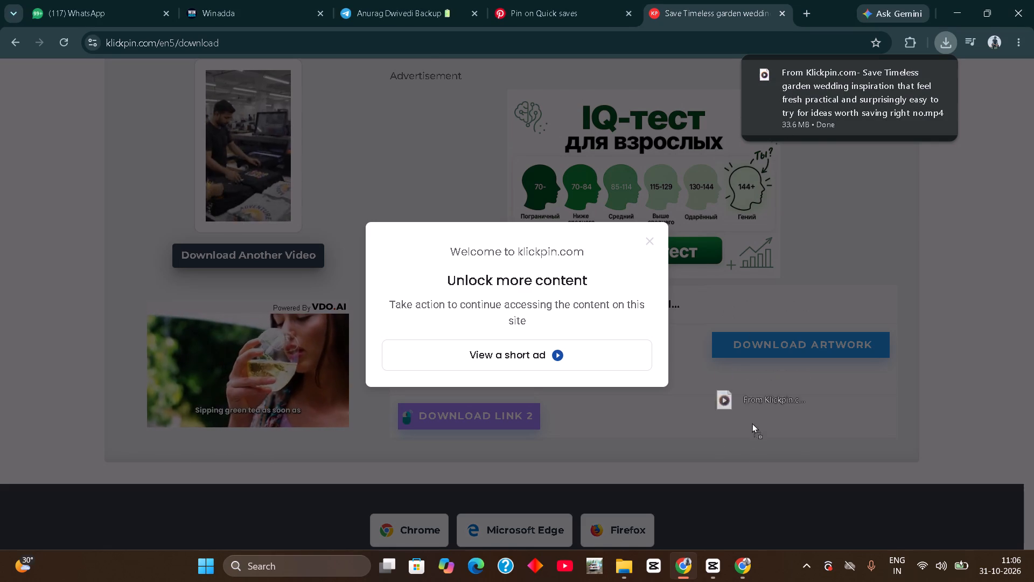
drag(752, 423, 250, 447)
drag(246, 392, 247, 446)
Play the voice-over, split the garment factory clip at 00:00:02:14, and delete the remainder after the cut.
key(space)
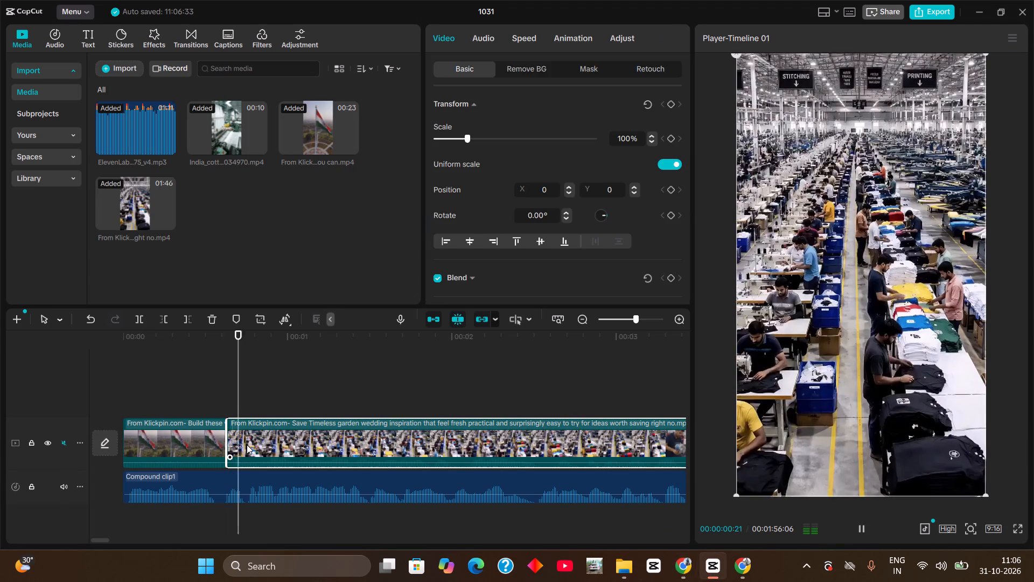
key(space)
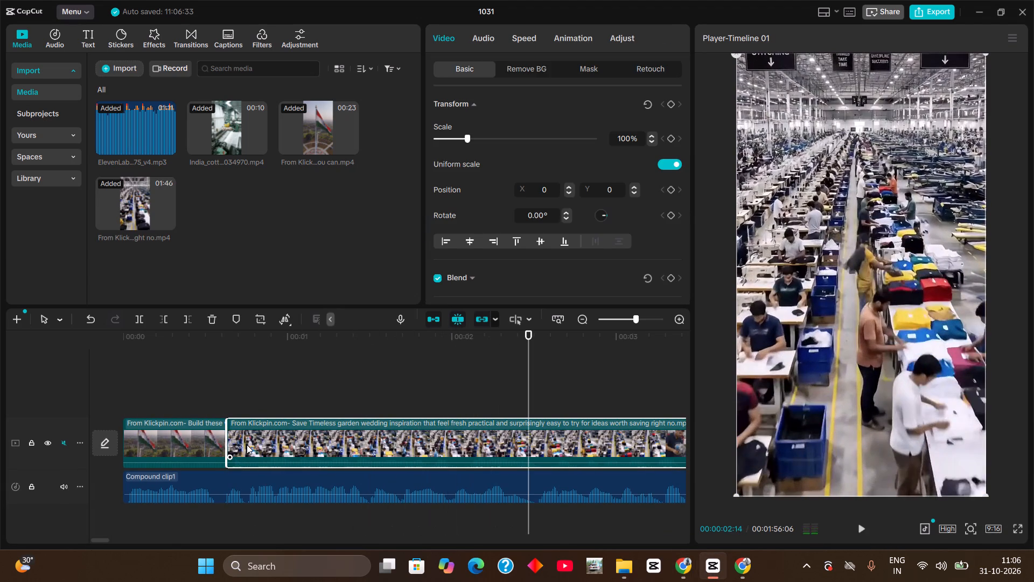
key(ctrl+b)
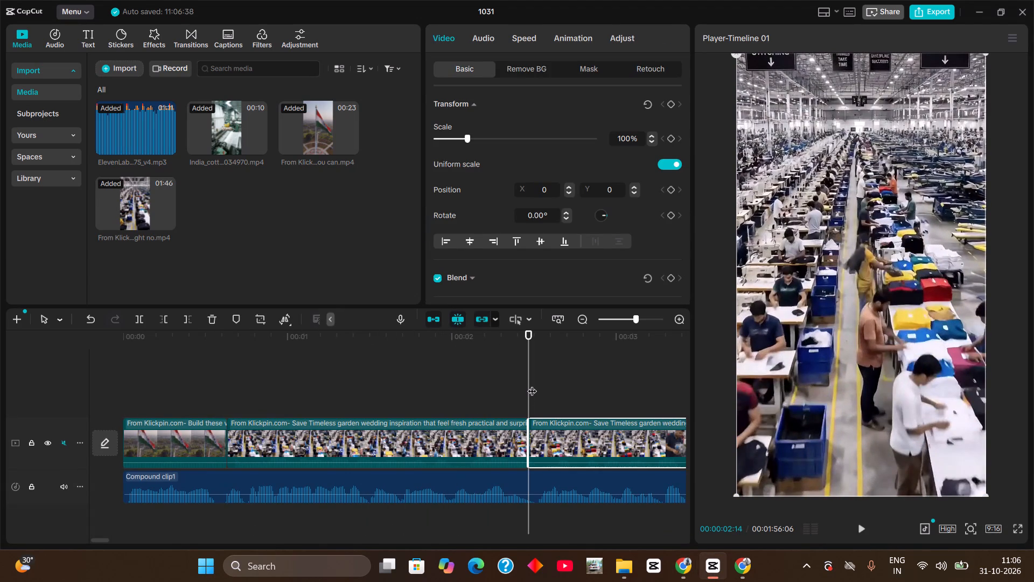
key(BackSpace)
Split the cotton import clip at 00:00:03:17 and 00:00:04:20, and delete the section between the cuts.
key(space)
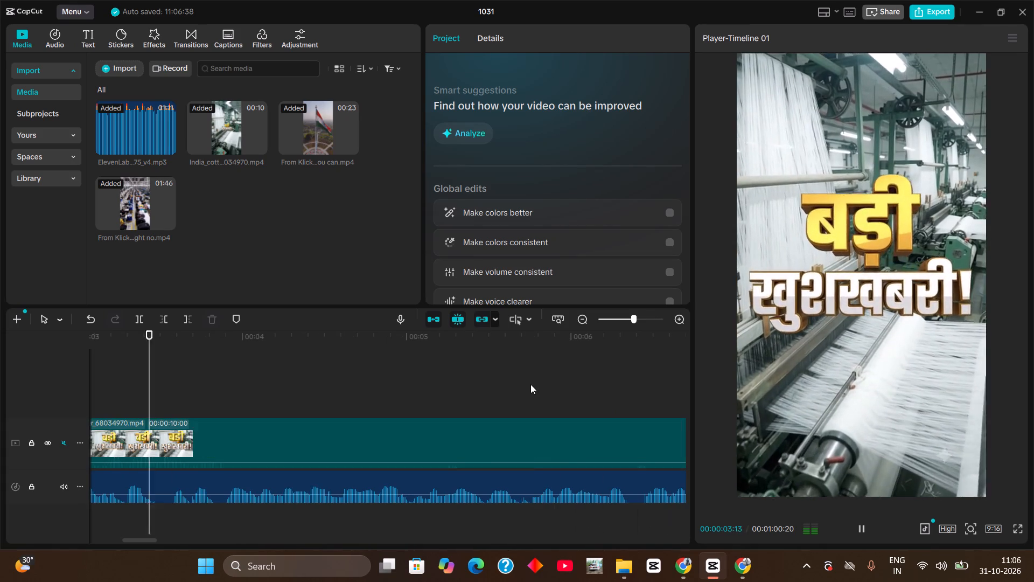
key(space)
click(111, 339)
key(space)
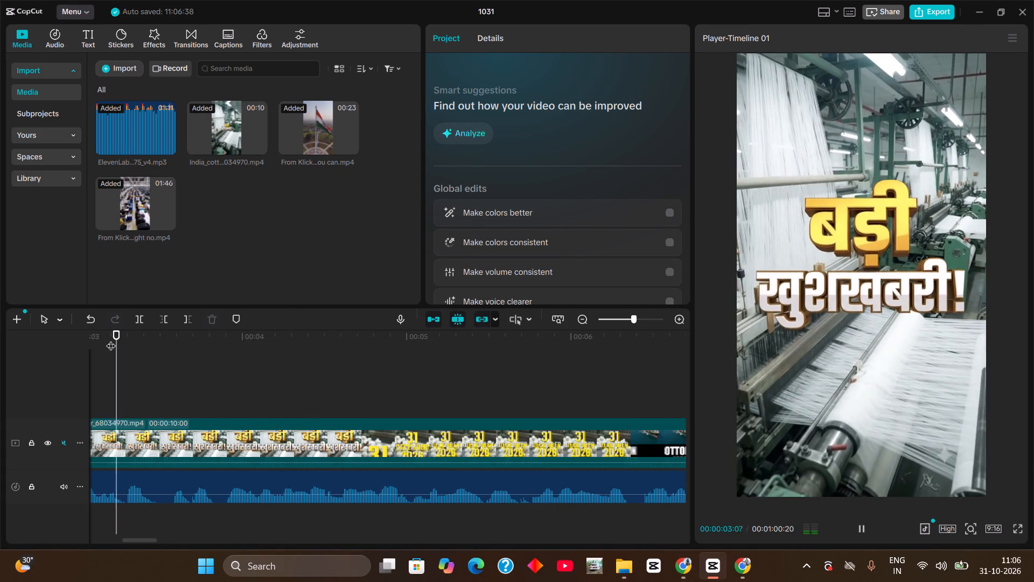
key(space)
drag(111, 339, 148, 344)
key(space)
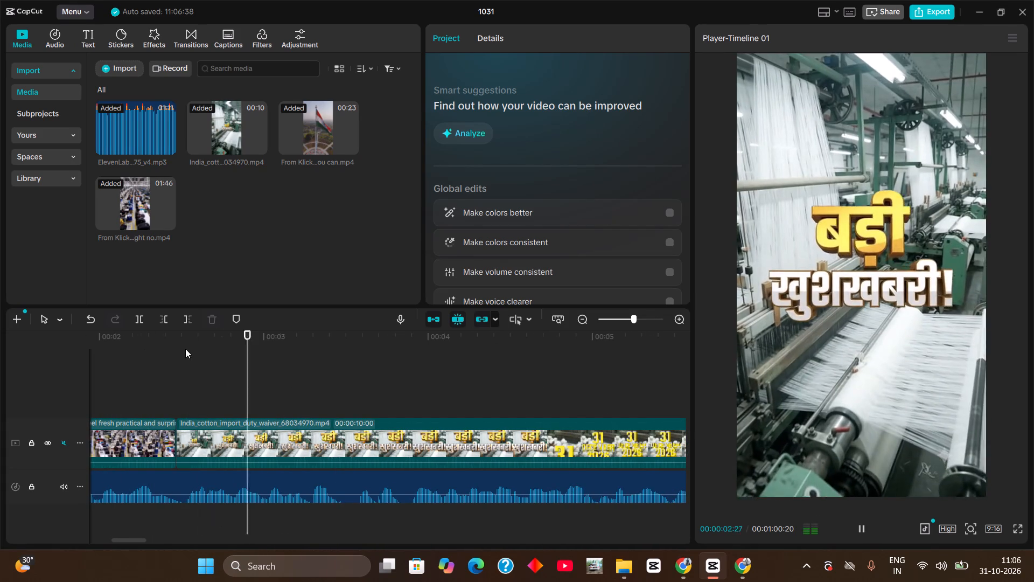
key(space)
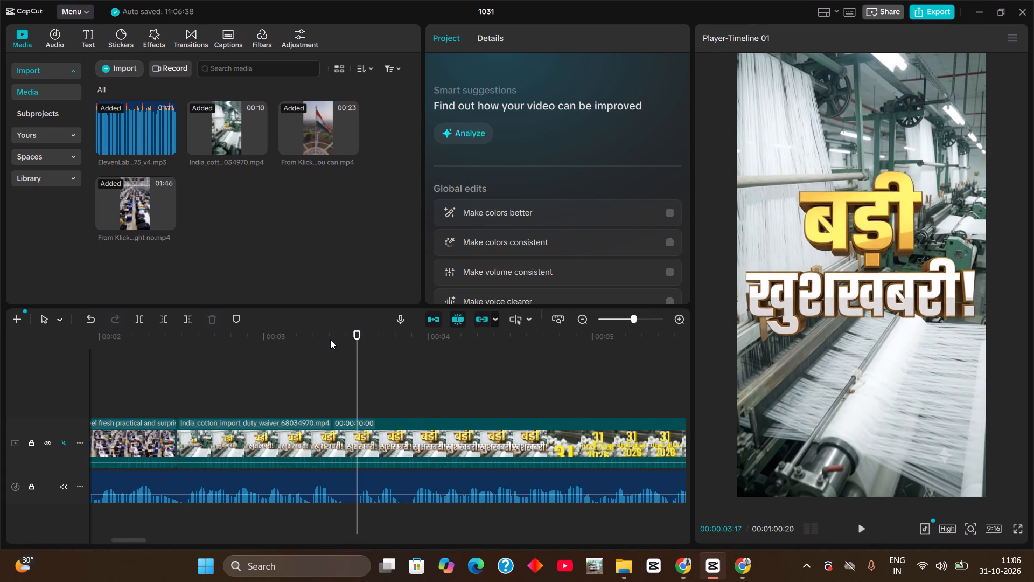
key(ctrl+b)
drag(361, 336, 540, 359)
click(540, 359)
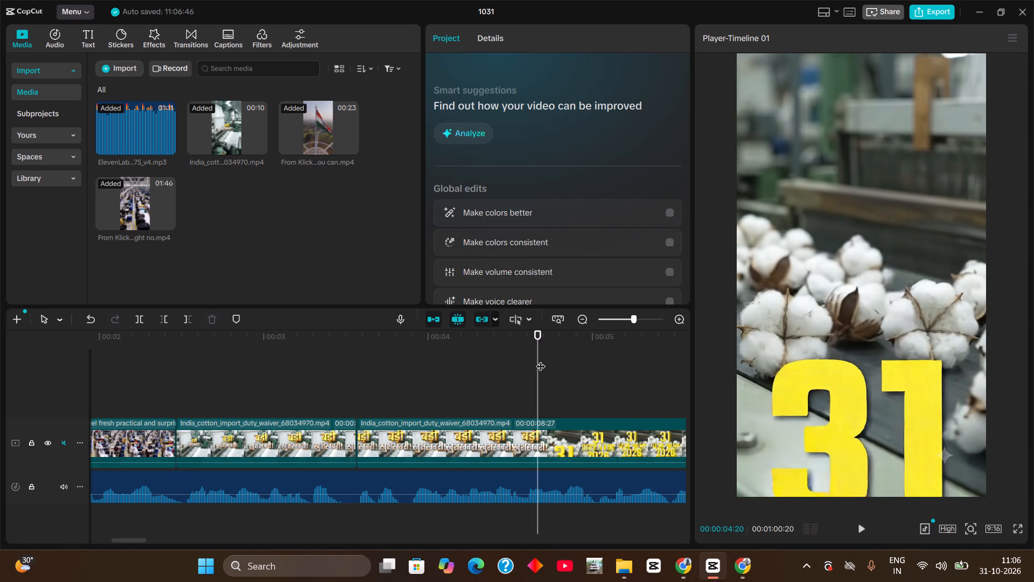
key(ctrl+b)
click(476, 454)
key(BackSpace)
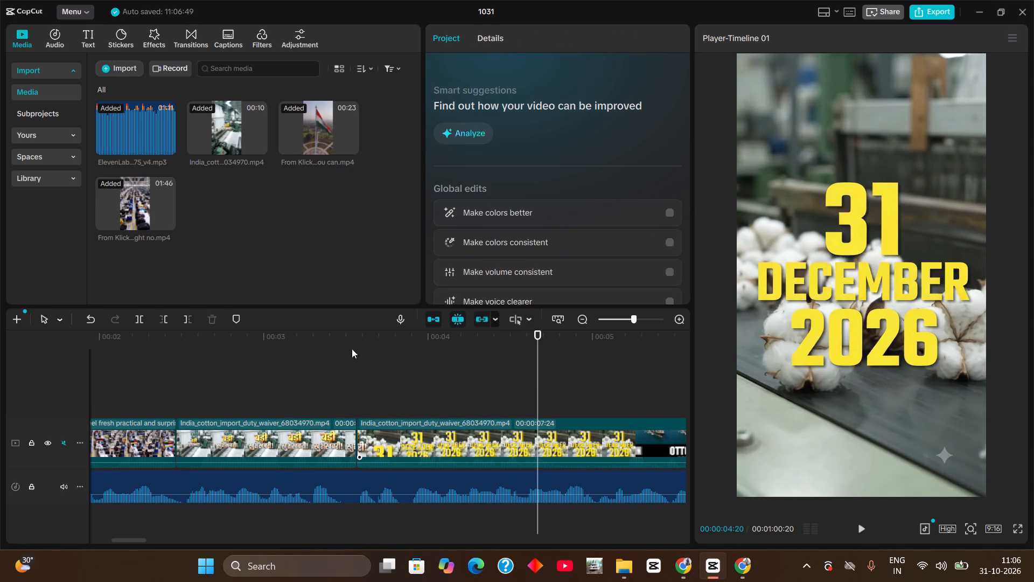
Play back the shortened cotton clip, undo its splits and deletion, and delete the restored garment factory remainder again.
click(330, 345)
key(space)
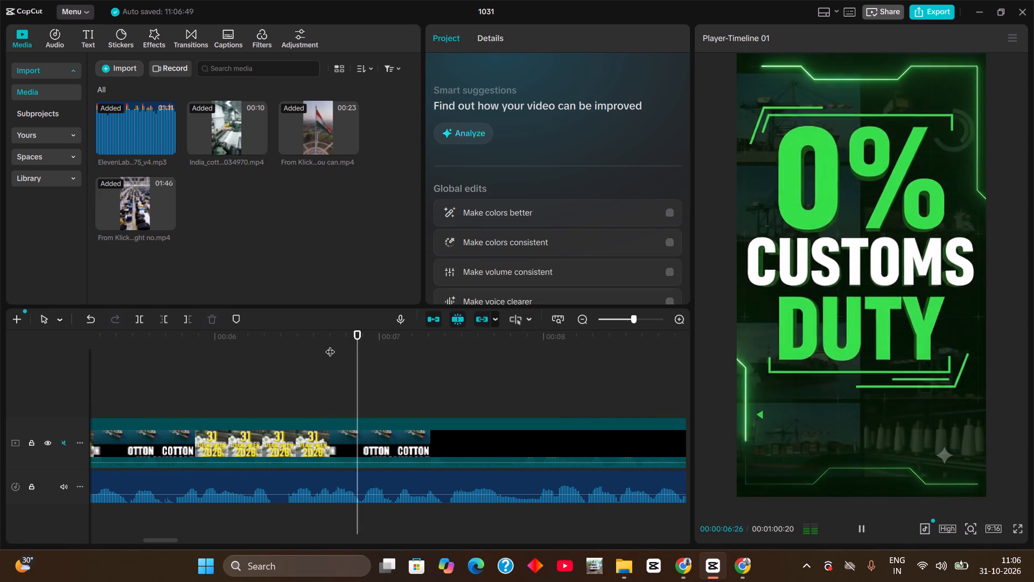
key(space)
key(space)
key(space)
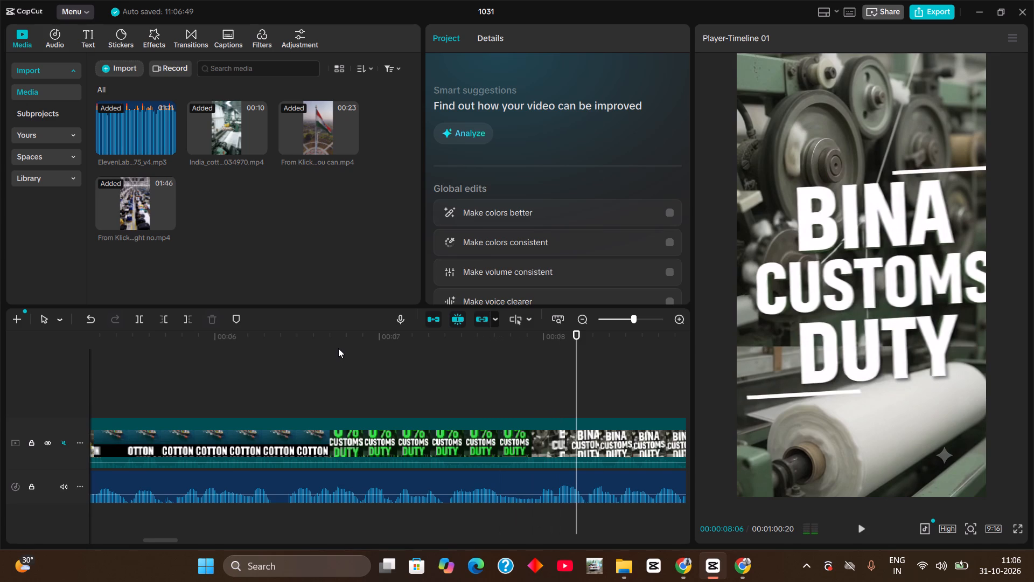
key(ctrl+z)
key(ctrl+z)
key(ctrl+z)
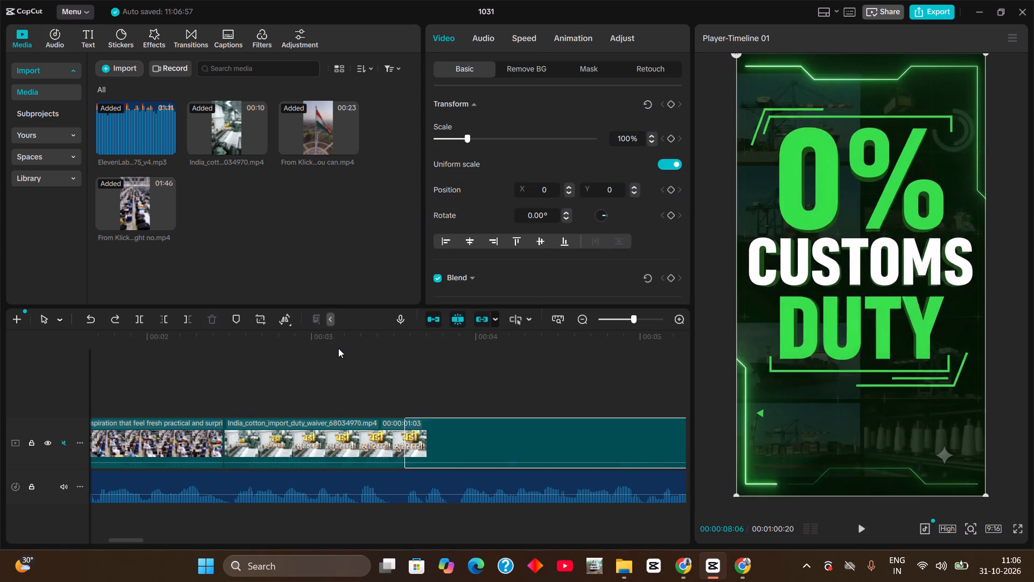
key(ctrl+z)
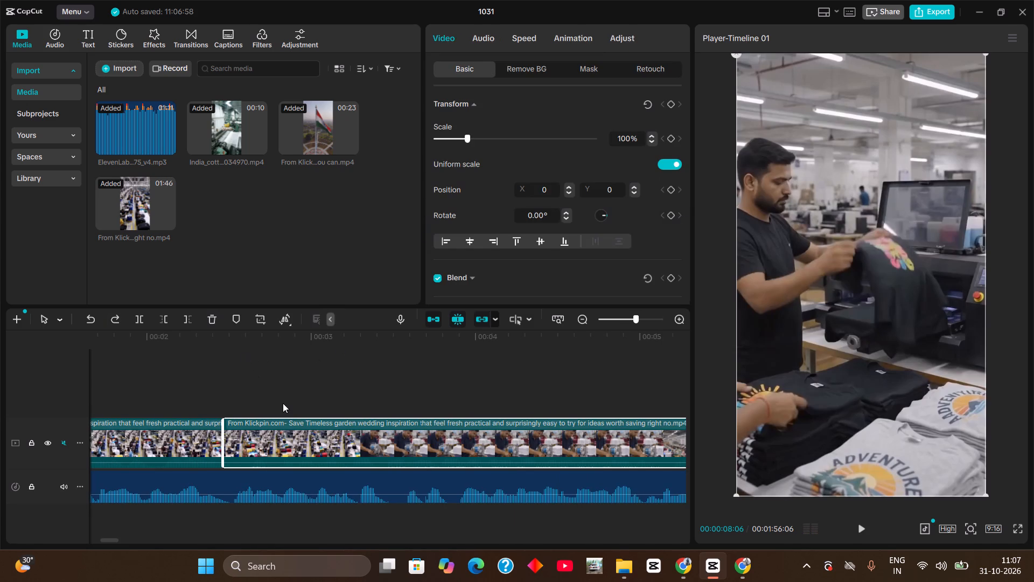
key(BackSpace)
Split the cotton import clip at 00:00:03:26 and 00:00:04:18, and delete the section between the cuts.
click(188, 351)
key(space)
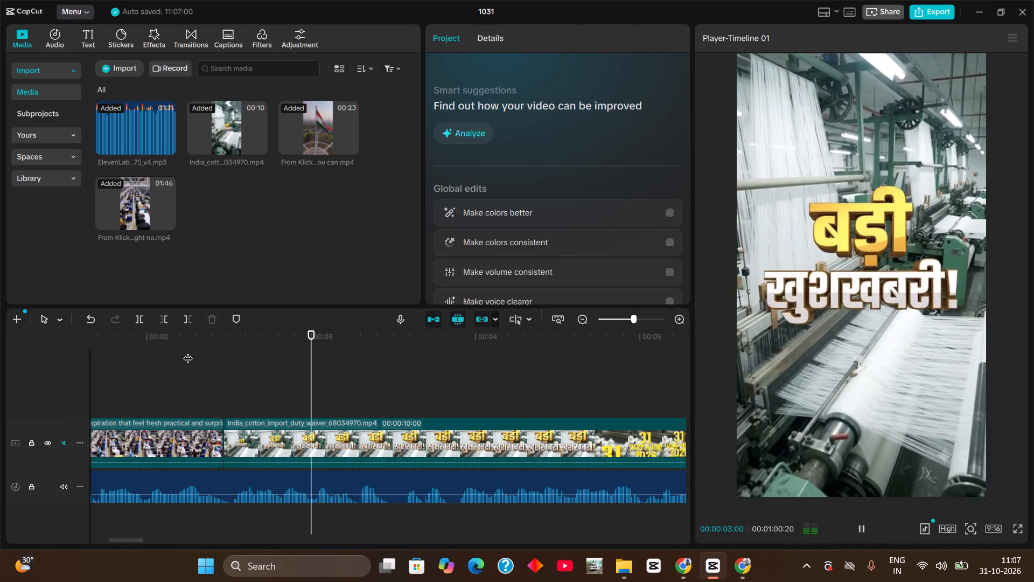
key(space)
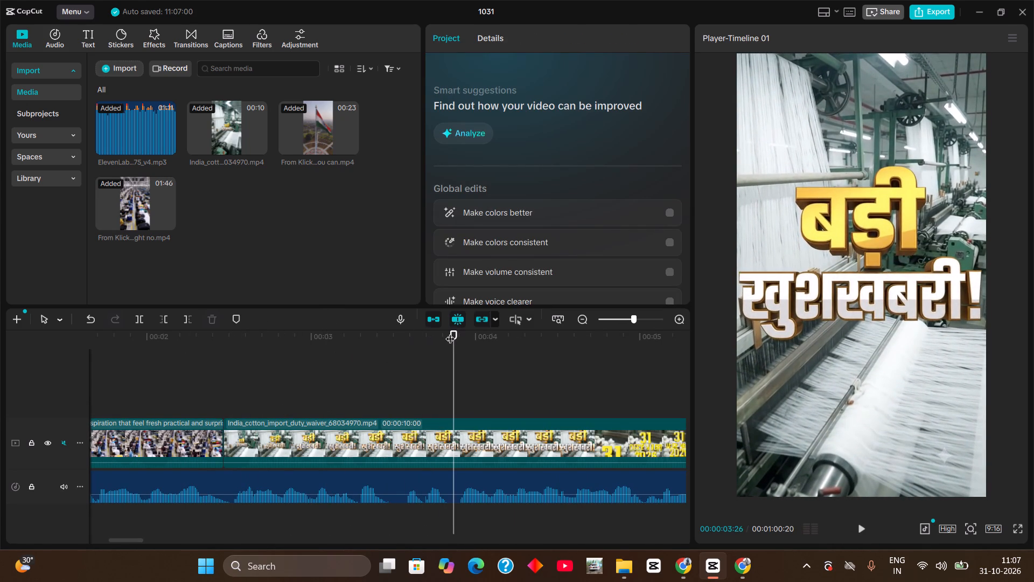
key(ctrl+b)
drag(457, 335, 460, 338)
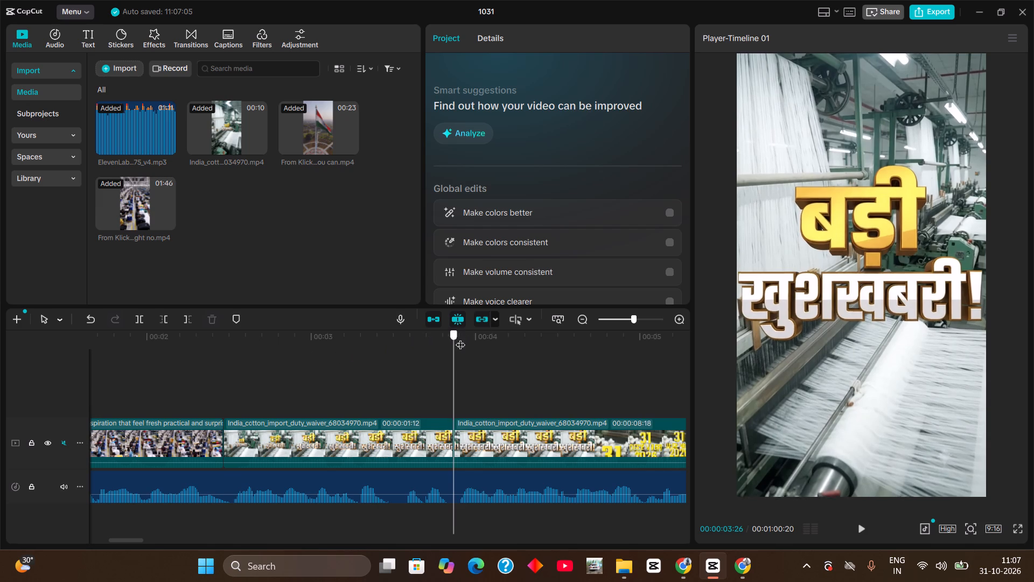
drag(460, 338, 568, 363)
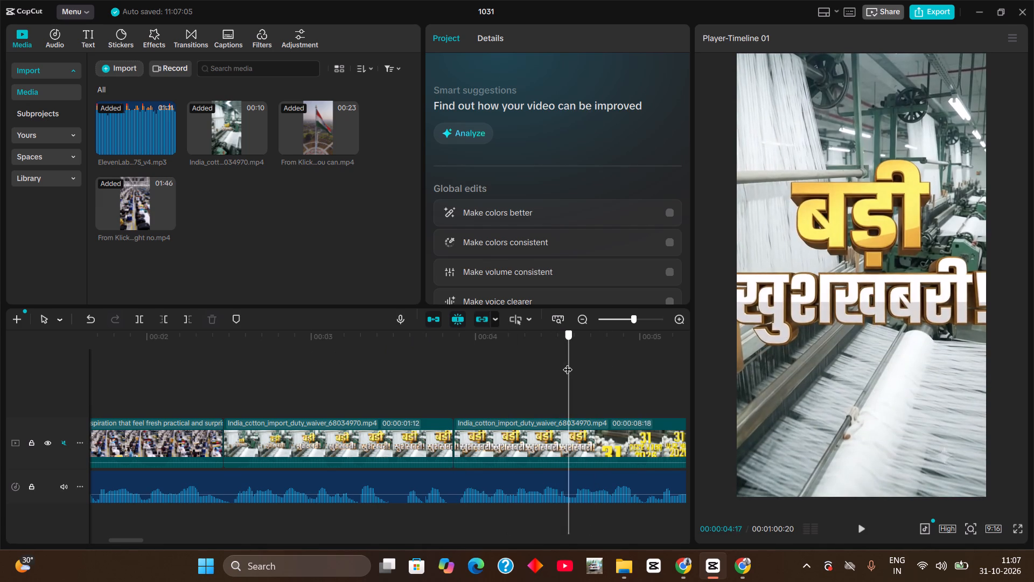
drag(568, 363, 575, 362)
key(ctrl+b)
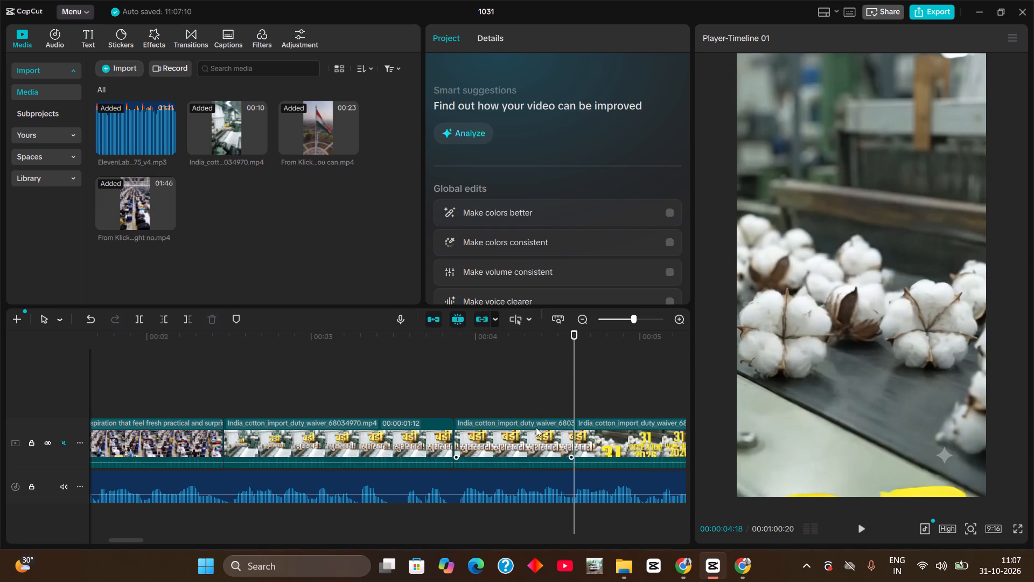
double_click(536, 435)
key(BackSpace)
Play the voice-over, split the cotton import clip at 00:00:06:25 before the 0% customs duty graphic, and cut the remainder to the clipboard.
click(435, 343)
key(space)
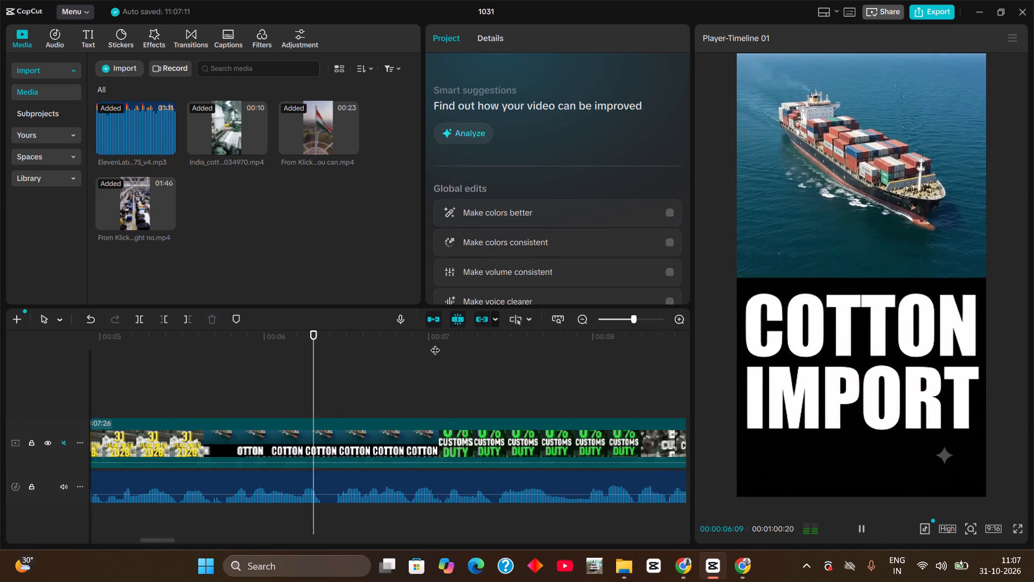
key(space)
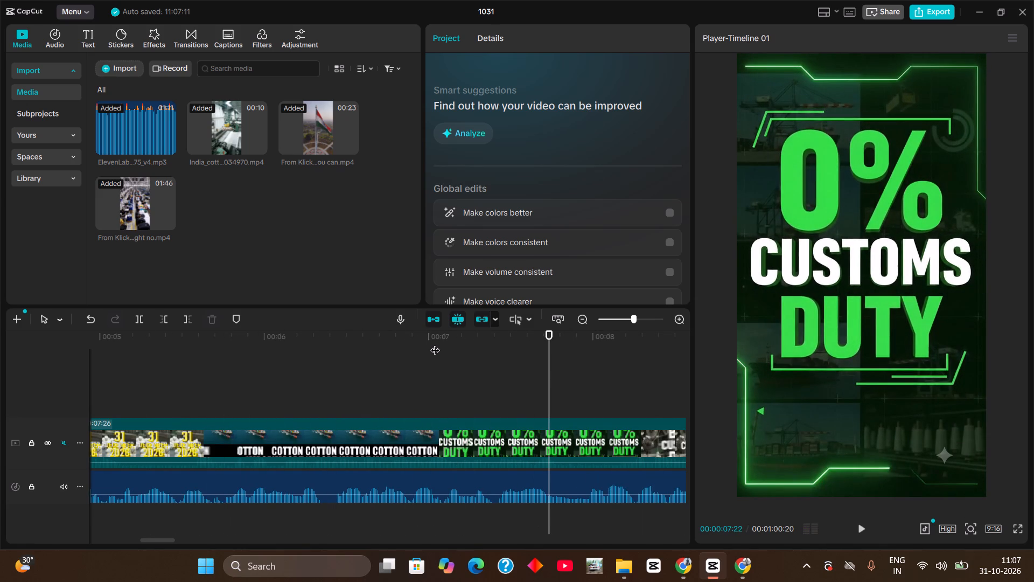
drag(183, 348, 413, 368)
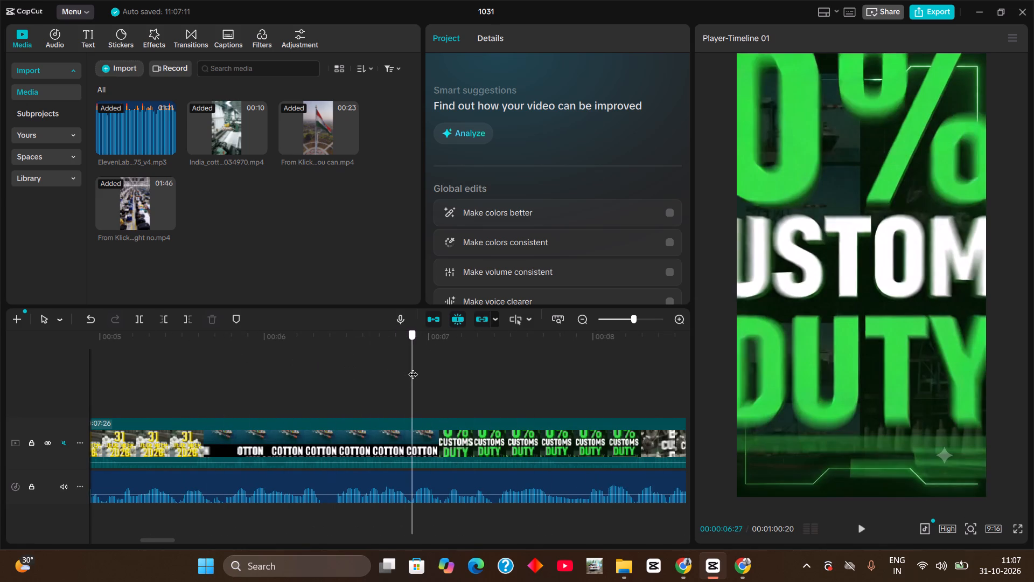
drag(413, 368, 401, 374)
key(ctrl+b)
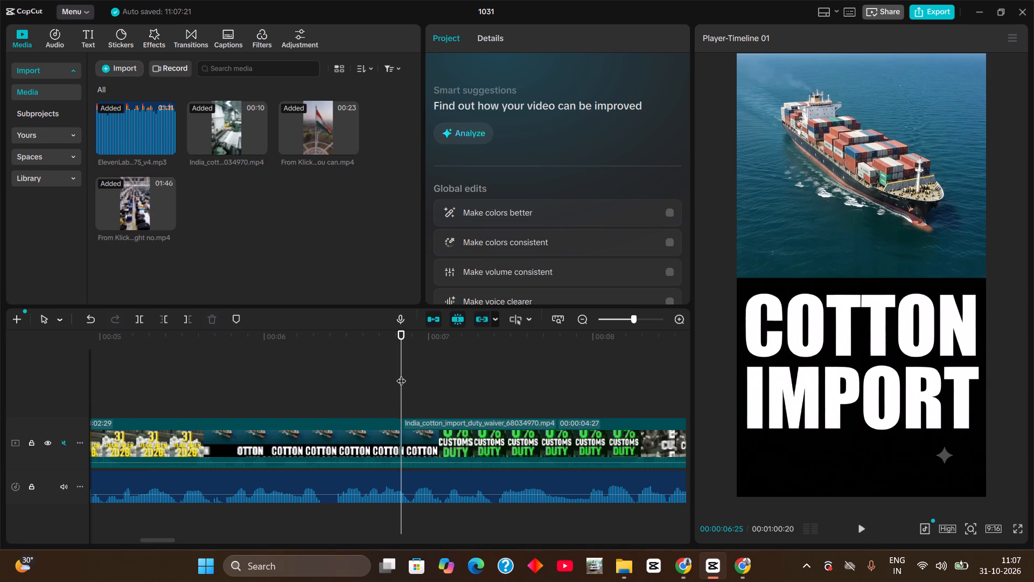
click(429, 443)
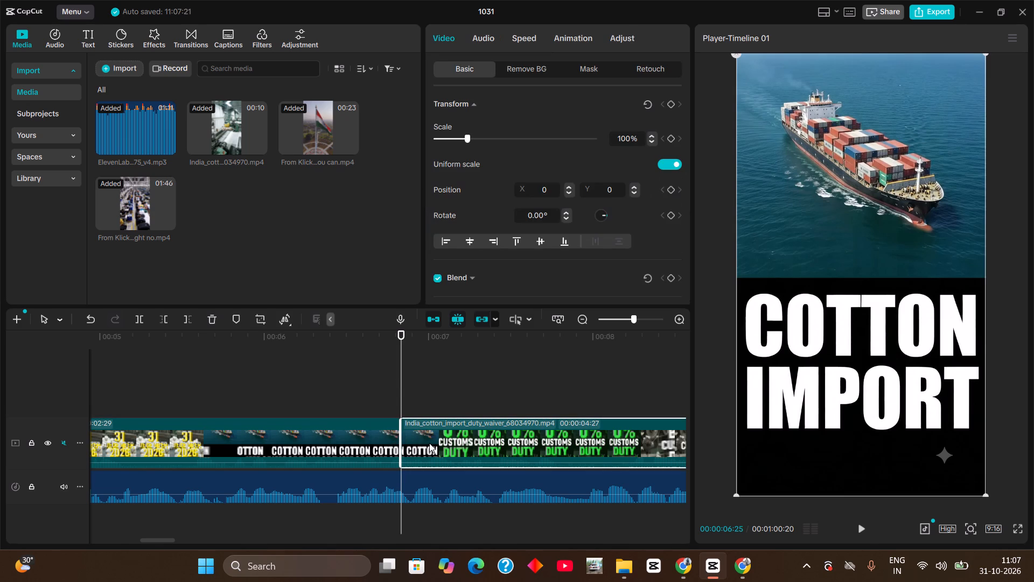
key(ctrl+x)
Play to where the cotton import line ends, and stretch the ship clip to 00:00:07:23 by slowing it to 0.76x.
click(359, 437)
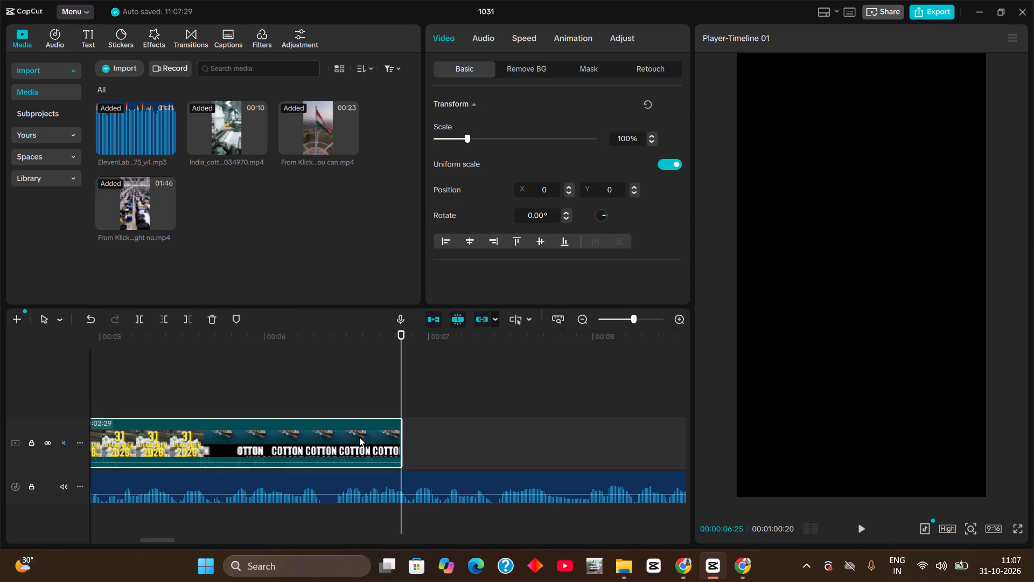
click(236, 347)
key(space)
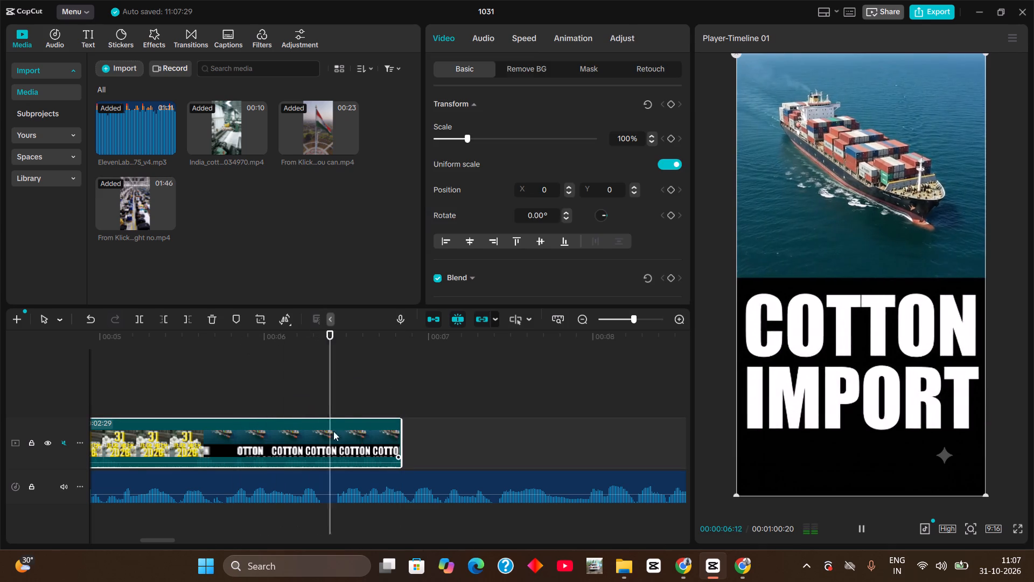
key(space)
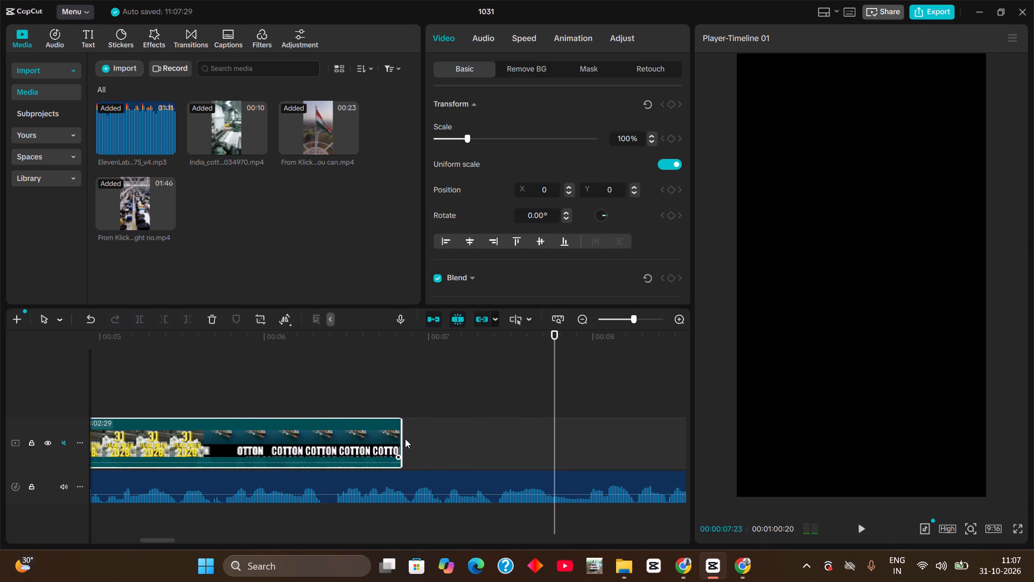
click(527, 30)
click(527, 35)
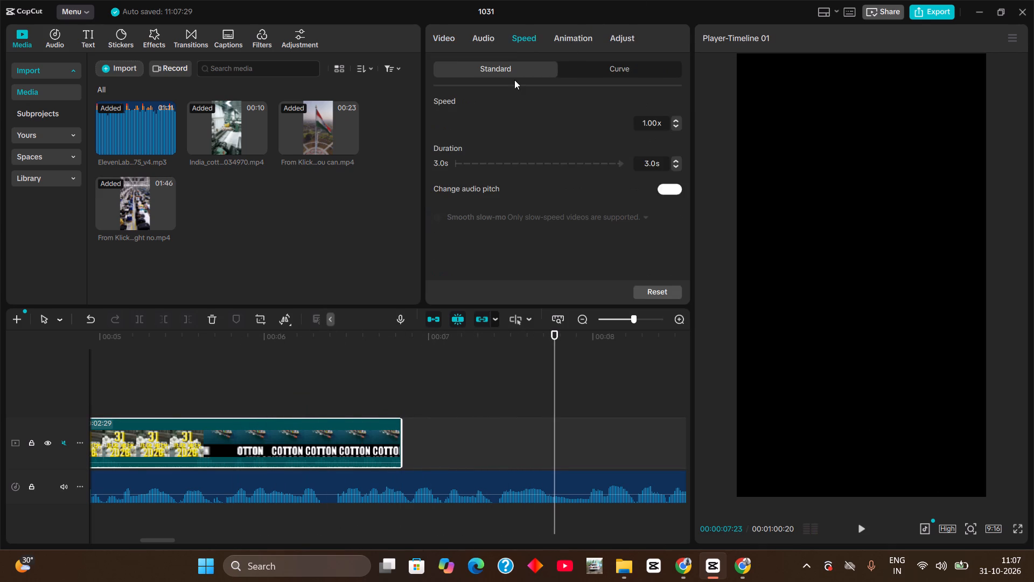
drag(399, 423, 511, 427)
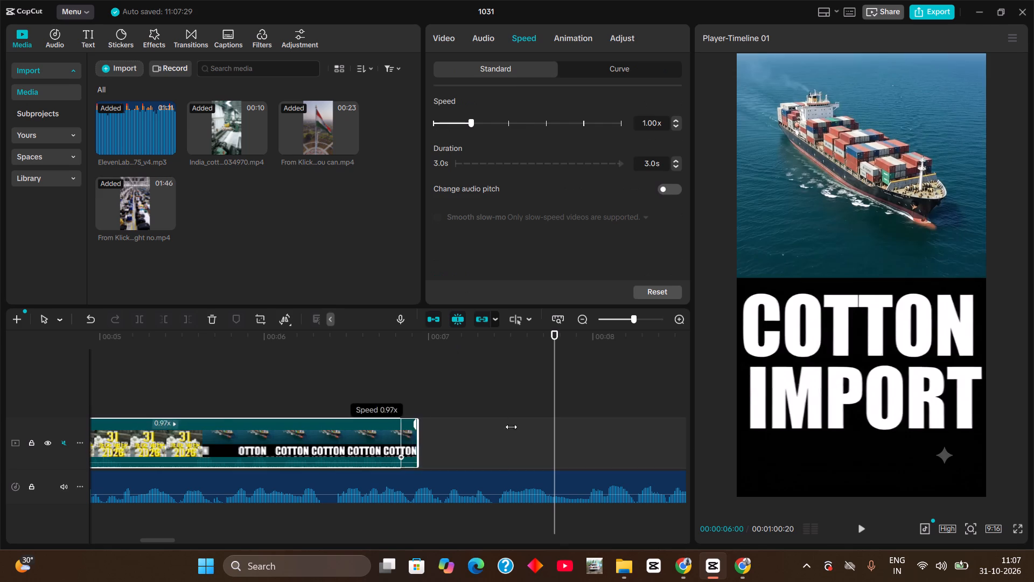
drag(511, 427, 551, 427)
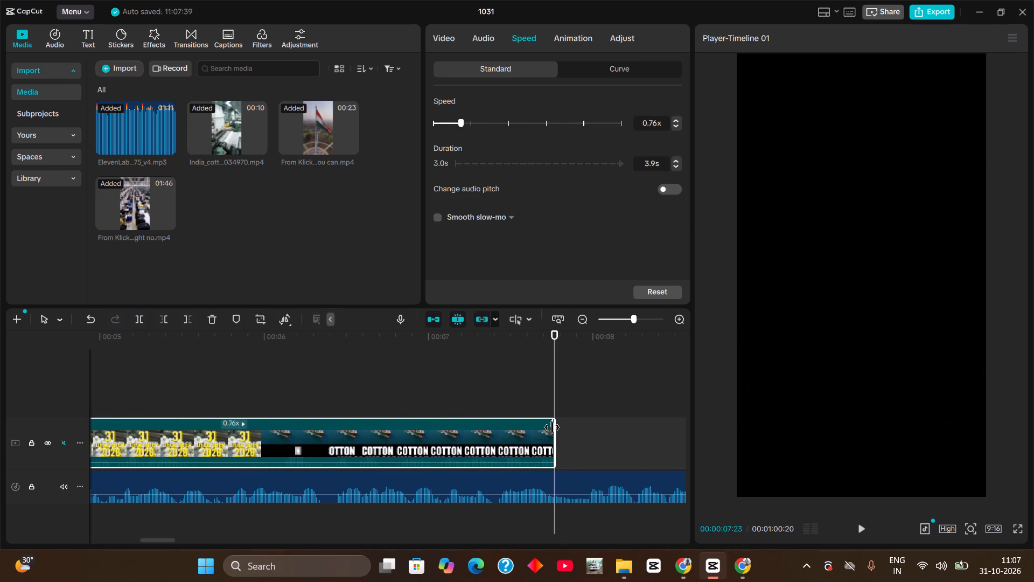
Paste the cut remainder at 00:00:07:23 and place it on the main track directly after the slowed ship clip.
key(ctrl+v)
drag(571, 392, 572, 429)
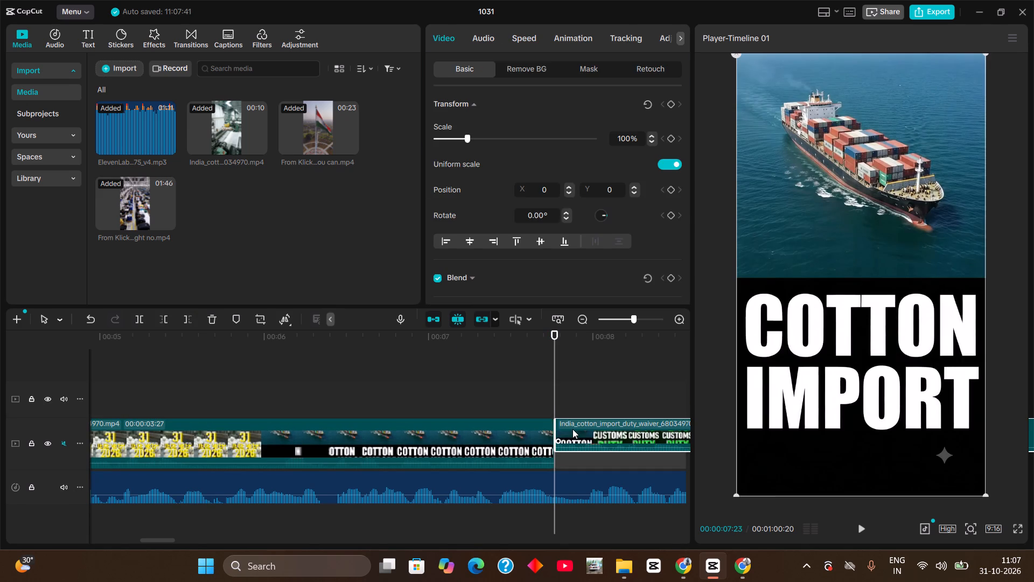
Play the pasted clip, split it at 00:00:09:12 as the Bina Customs Duty text slides in, and delete the part before the cut.
key(space)
key(space)
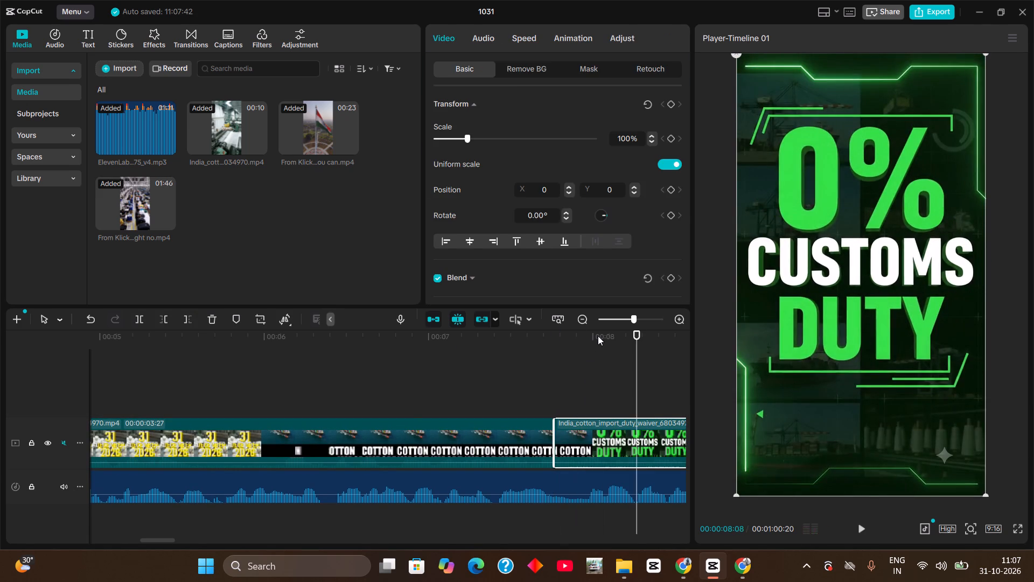
key(space)
key(space)
key(space)
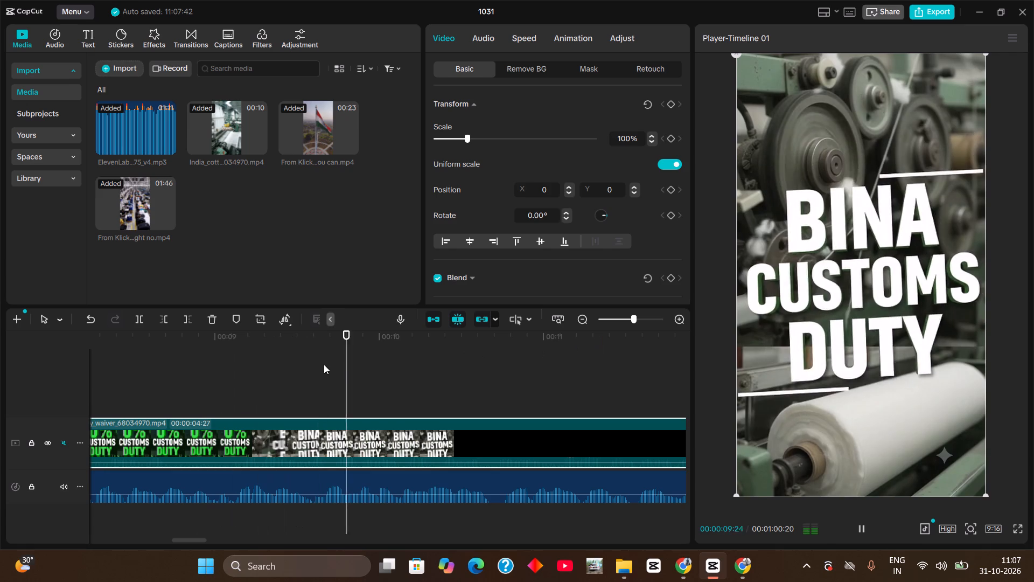
drag(290, 342, 255, 358)
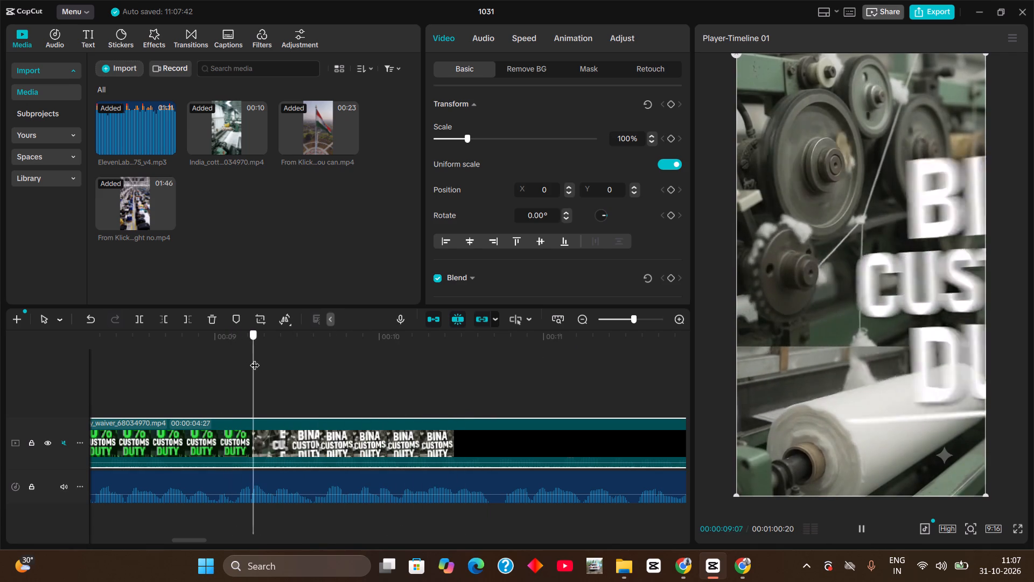
drag(255, 358, 282, 368)
click(282, 368)
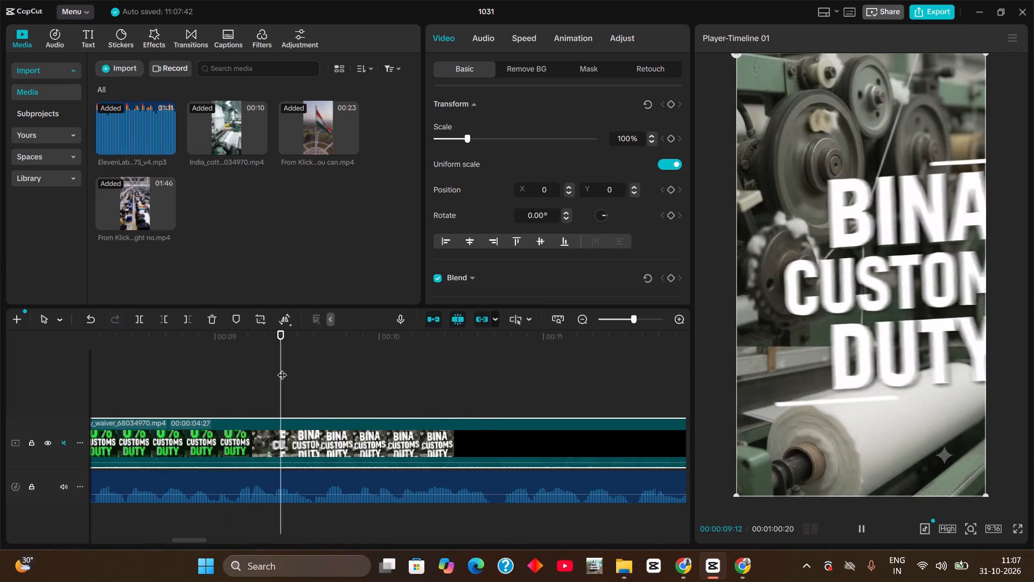
key(ctrl+b)
click(259, 436)
key(BackSpace)
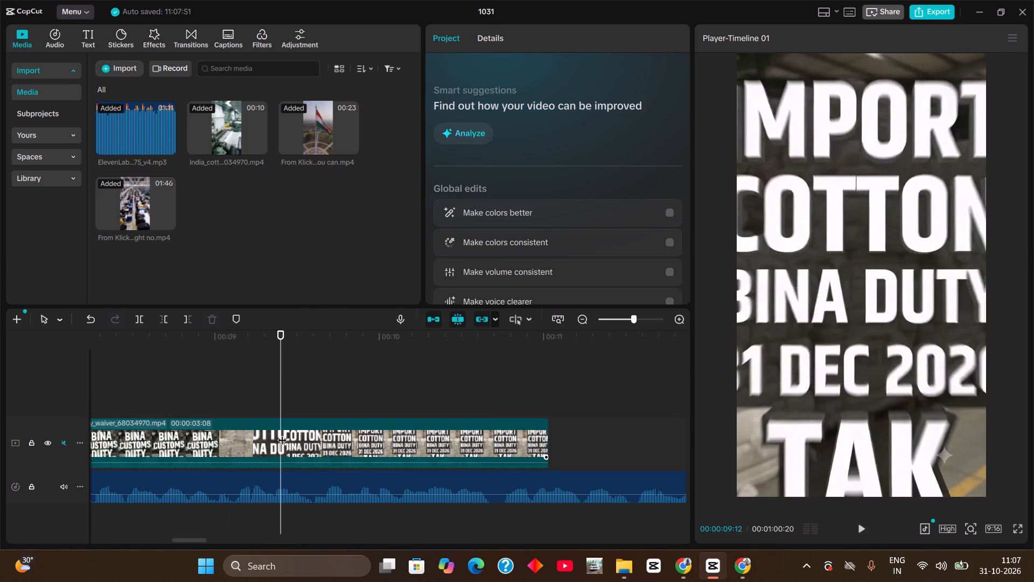
Play back the Bina Customs Duty section against the voice-over, split it at 00:00:09:05, and delete the remainder after the cut.
drag(129, 335, 228, 361)
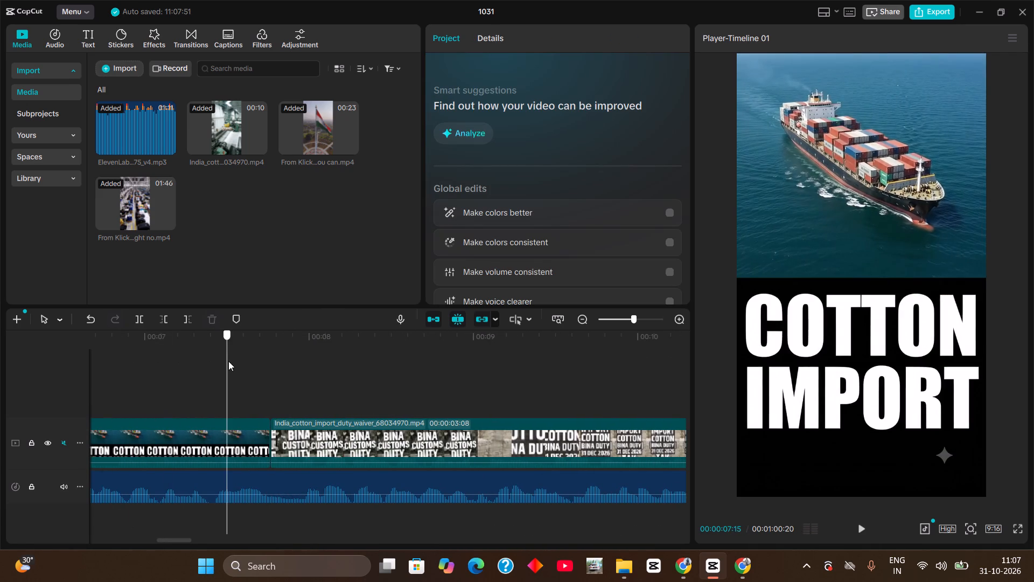
drag(228, 361, 229, 361)
key(space)
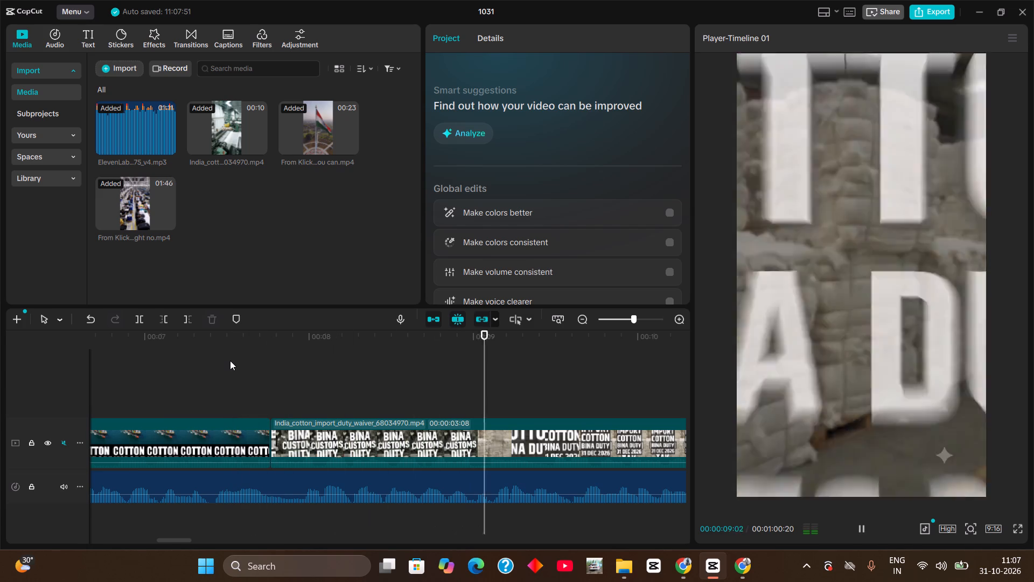
key(space)
key(space)
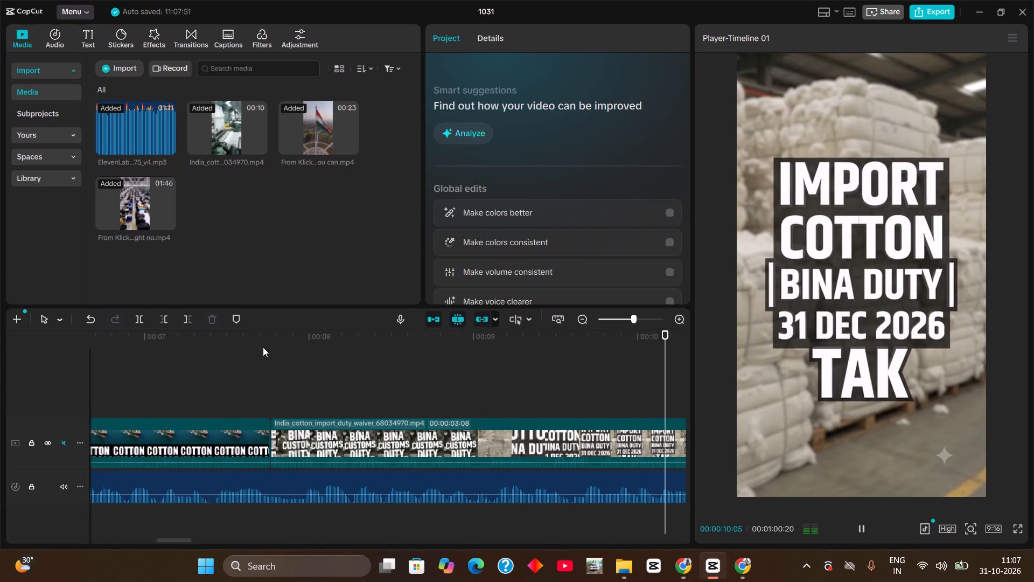
key(space)
drag(131, 348, 220, 365)
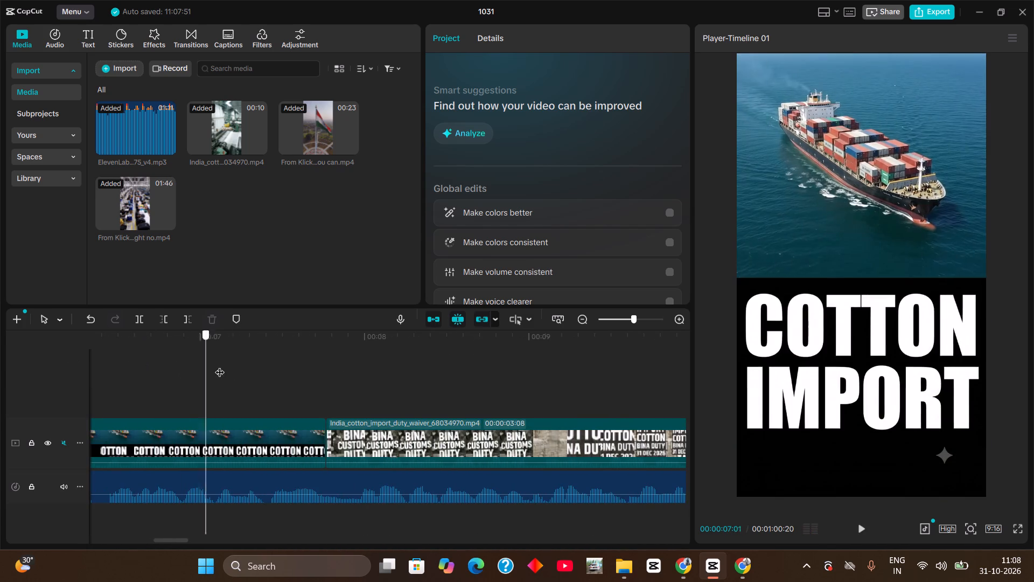
drag(220, 365, 314, 373)
click(314, 373)
key(space)
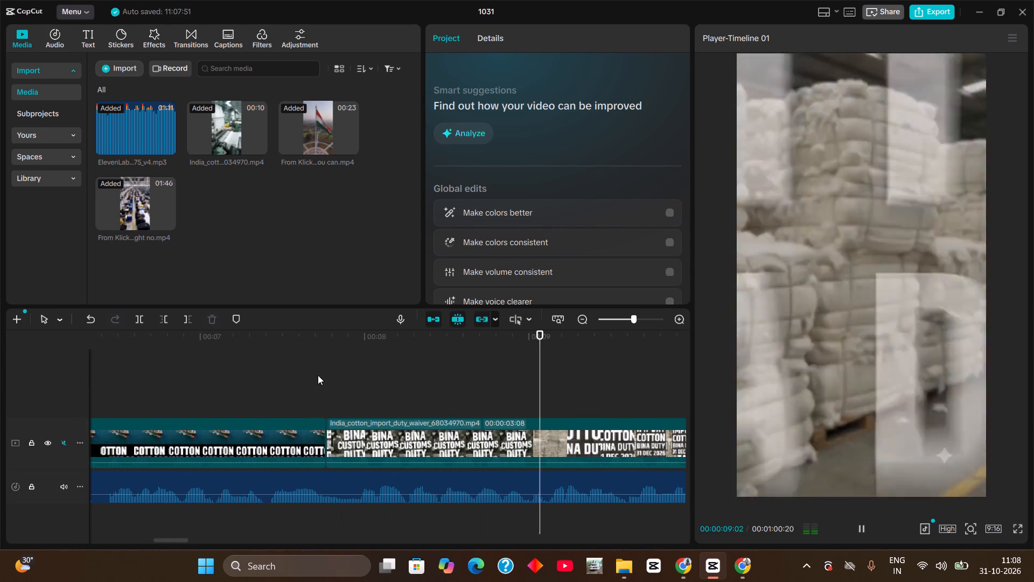
key(space)
click(564, 436)
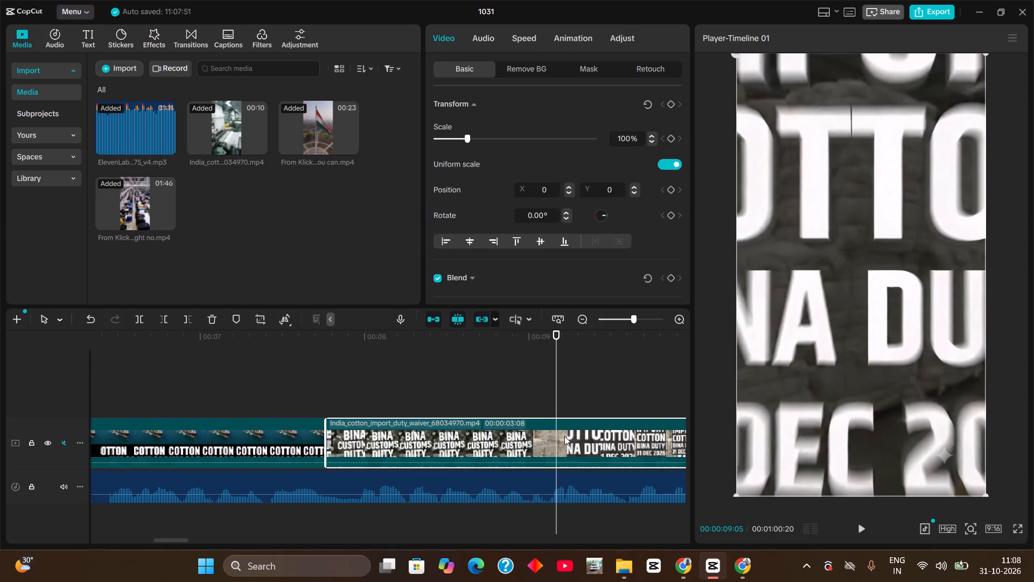
key(ctrl+b)
key(BackSpace)
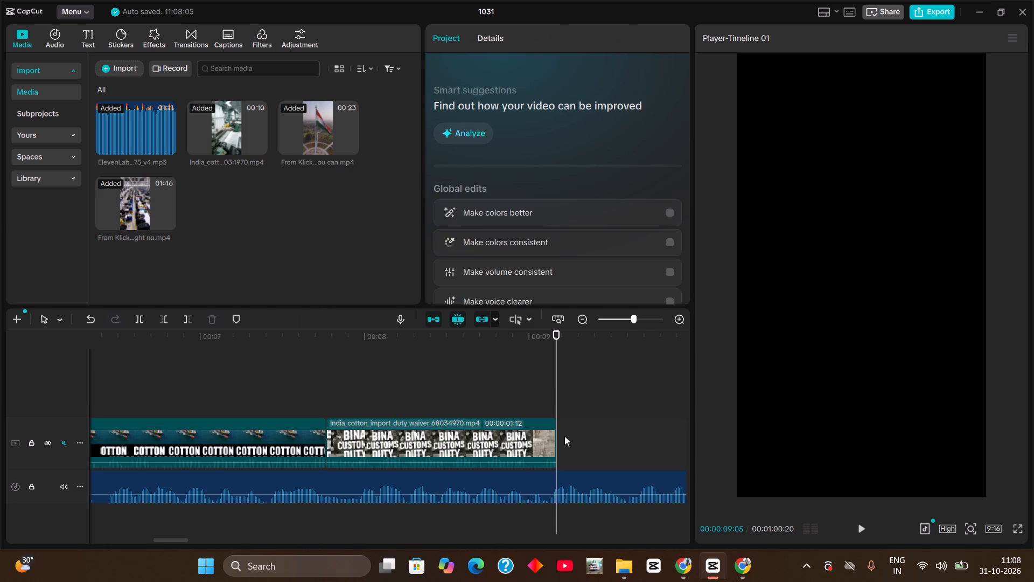
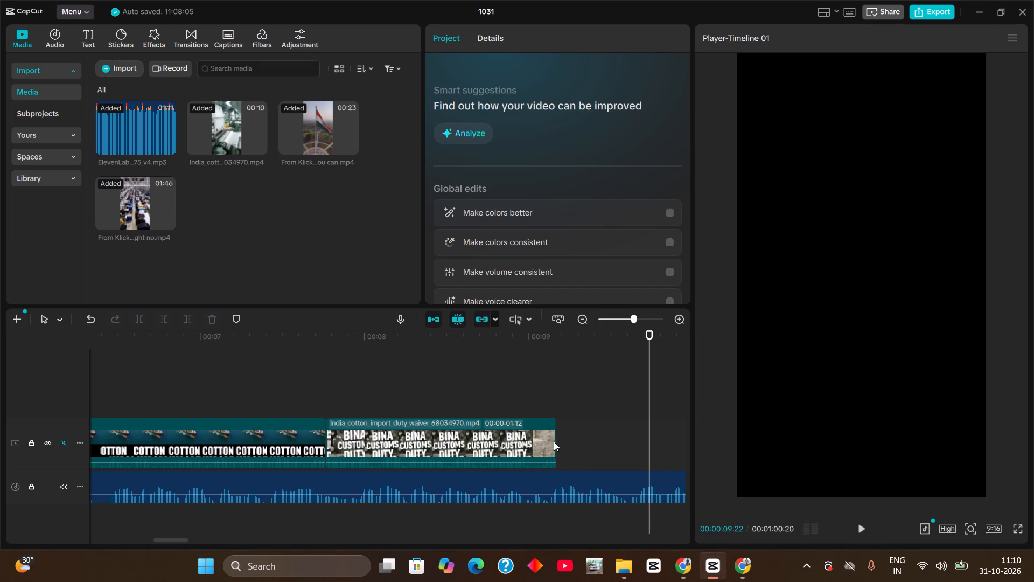
drag(554, 441, 580, 409)
drag(580, 409, 587, 425)
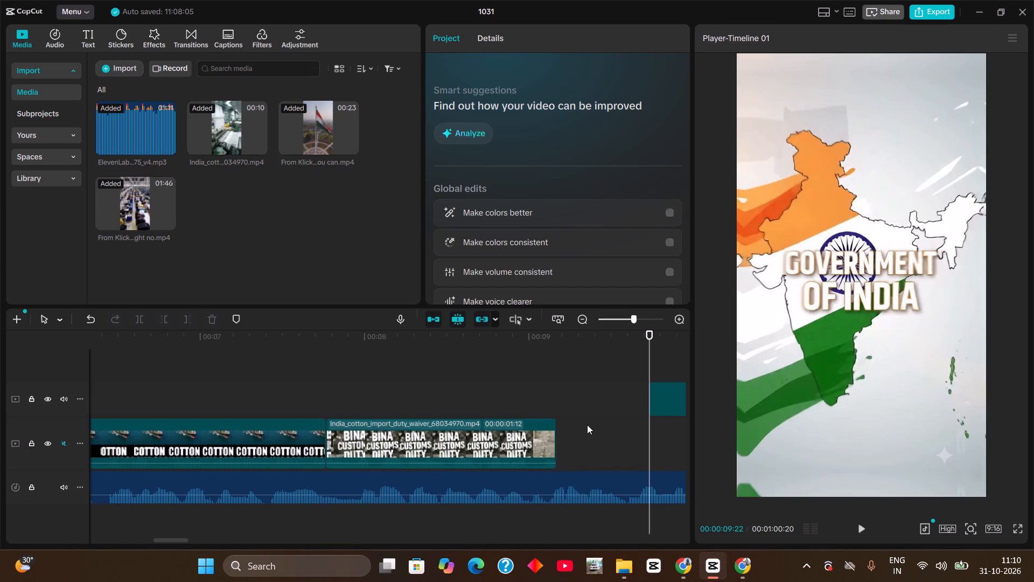
drag(665, 394, 582, 436)
Scrub across the join between the Bina Customs Duty clip and the Government of India clip, stopping at 00:00:09:05.
click(526, 365)
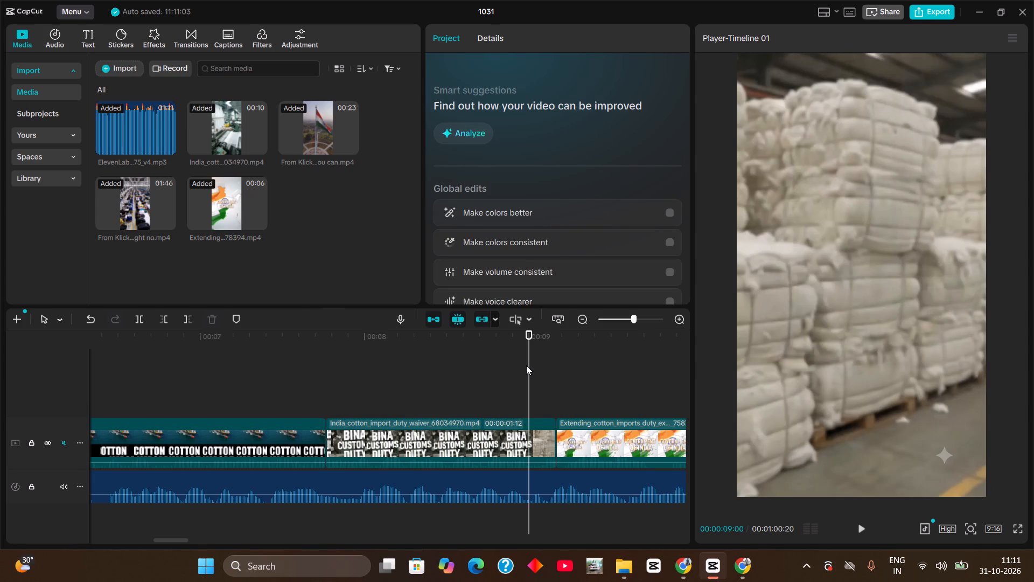
drag(526, 365, 553, 372)
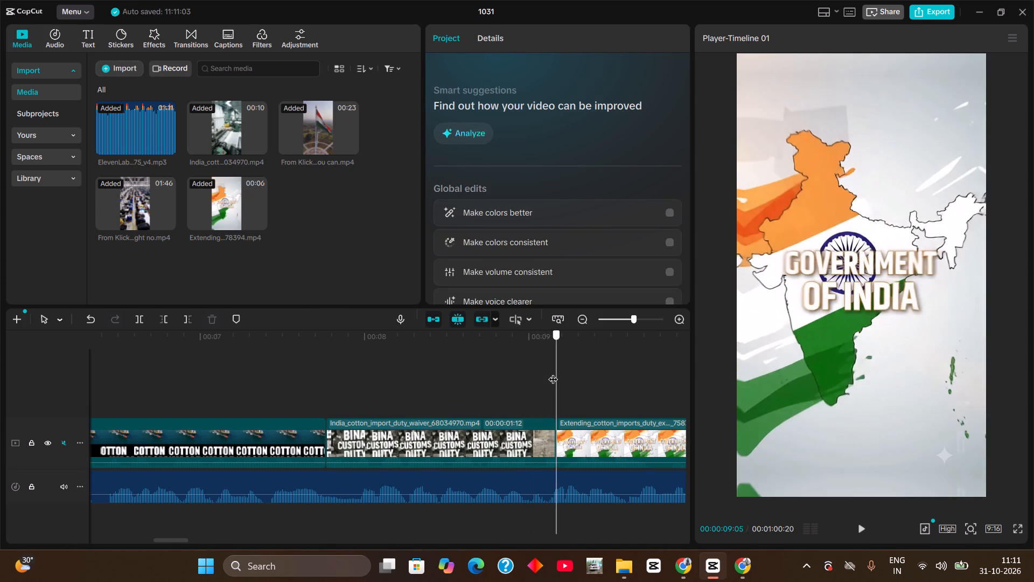
Play the Government of India clip against the voice-over from its start through the Extend Kar Diya Hai caption.
drag(553, 372, 555, 376)
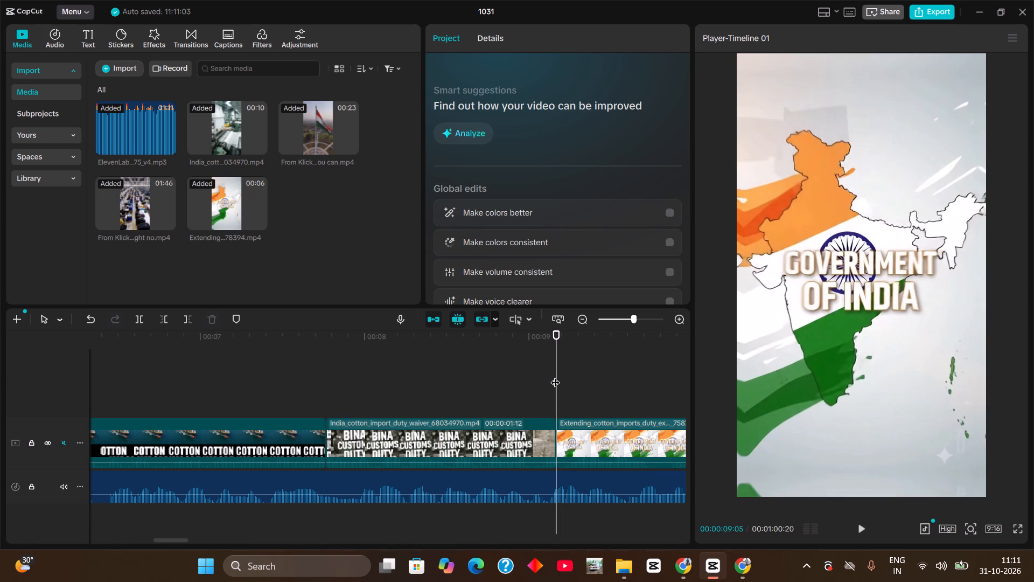
click(555, 376)
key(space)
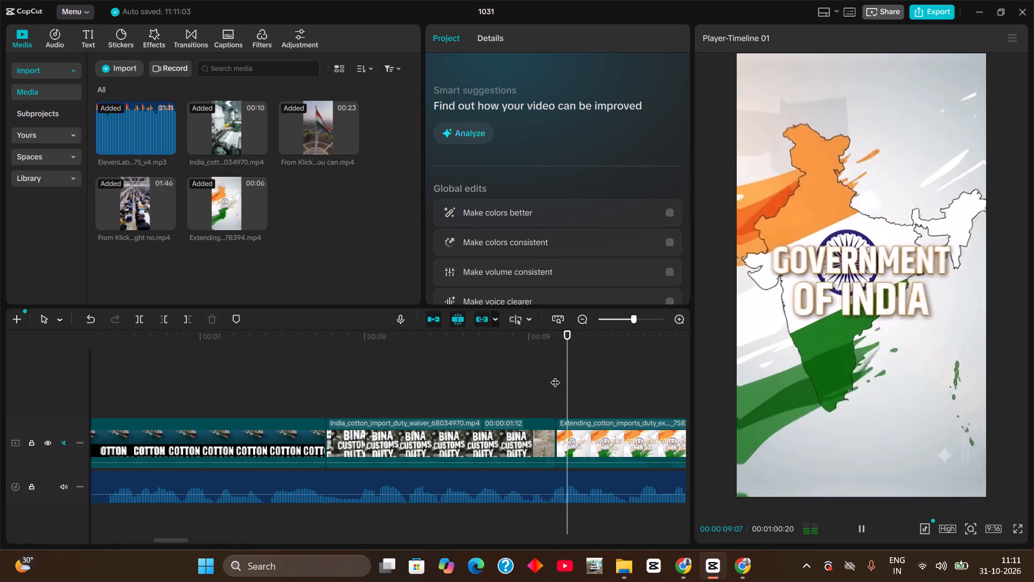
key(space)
click(552, 337)
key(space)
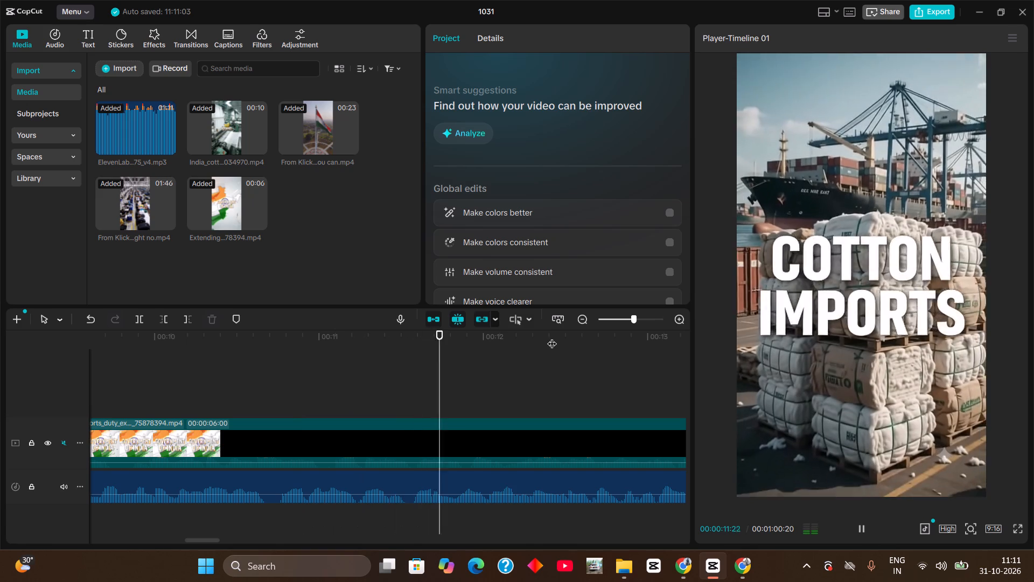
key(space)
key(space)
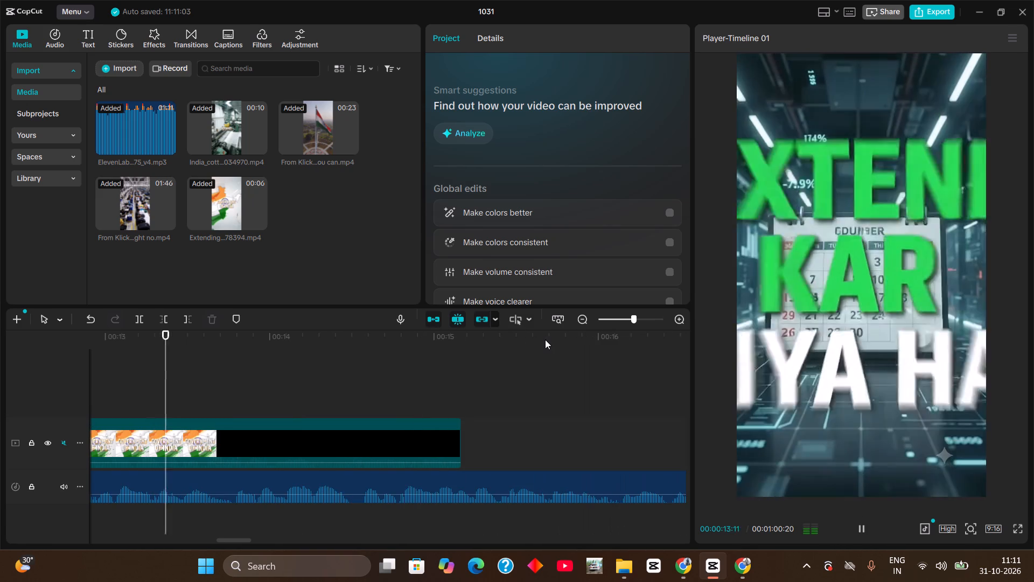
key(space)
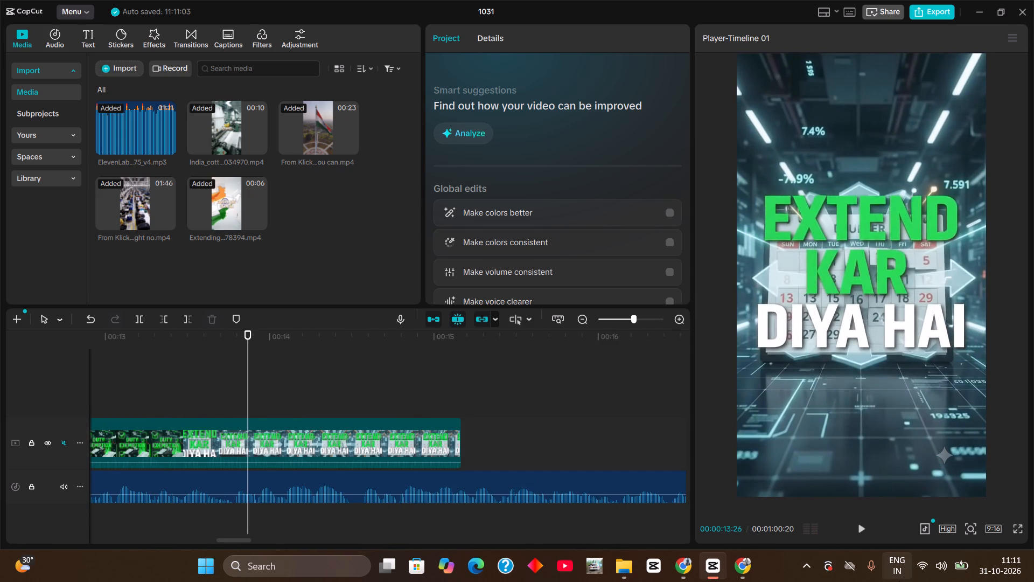
Raise the computer's speaker volume slightly in the Windows quick settings.
click(937, 563)
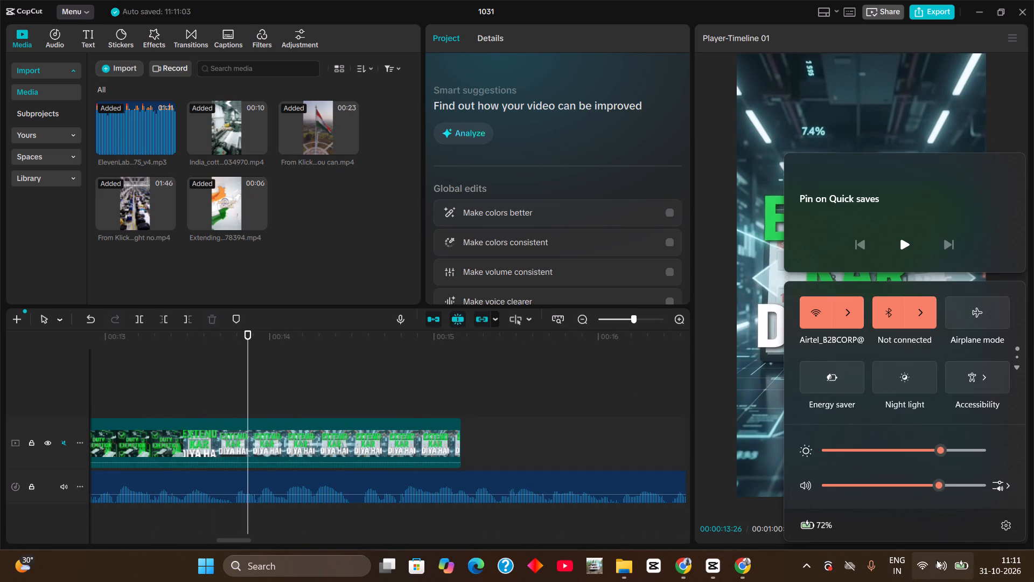
double_click(946, 487)
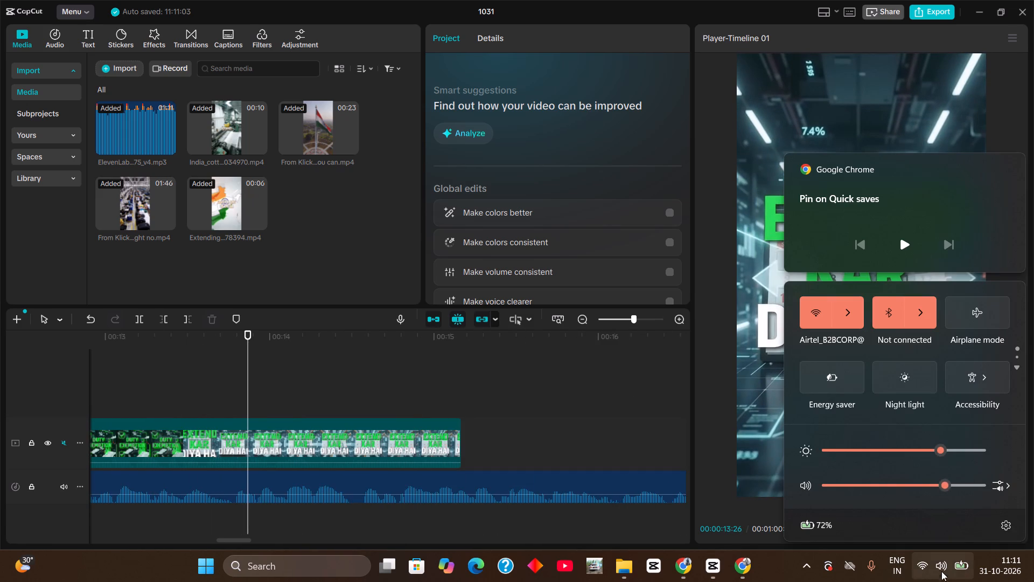
click(940, 576)
Replay the Duty Exemption and Extend Kar Diya Hai section from about 00:00:12 to check it against the voice-over.
drag(109, 336, 172, 356)
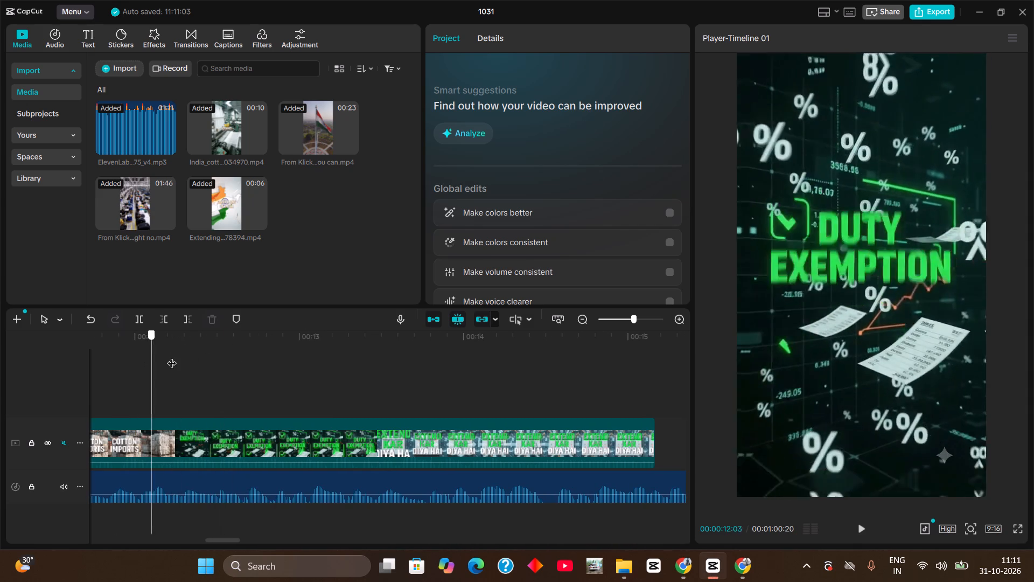
drag(172, 356, 152, 359)
click(152, 359)
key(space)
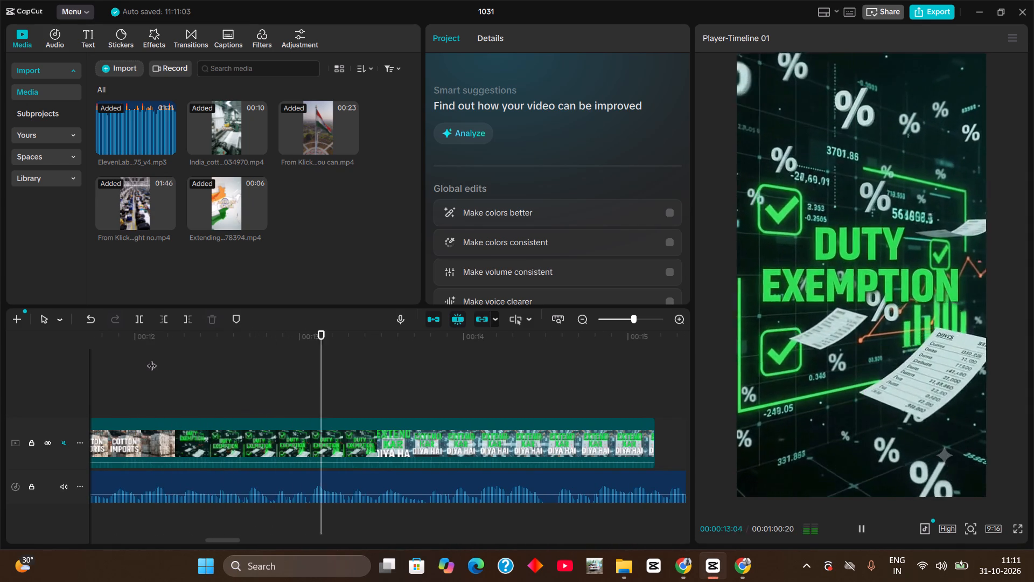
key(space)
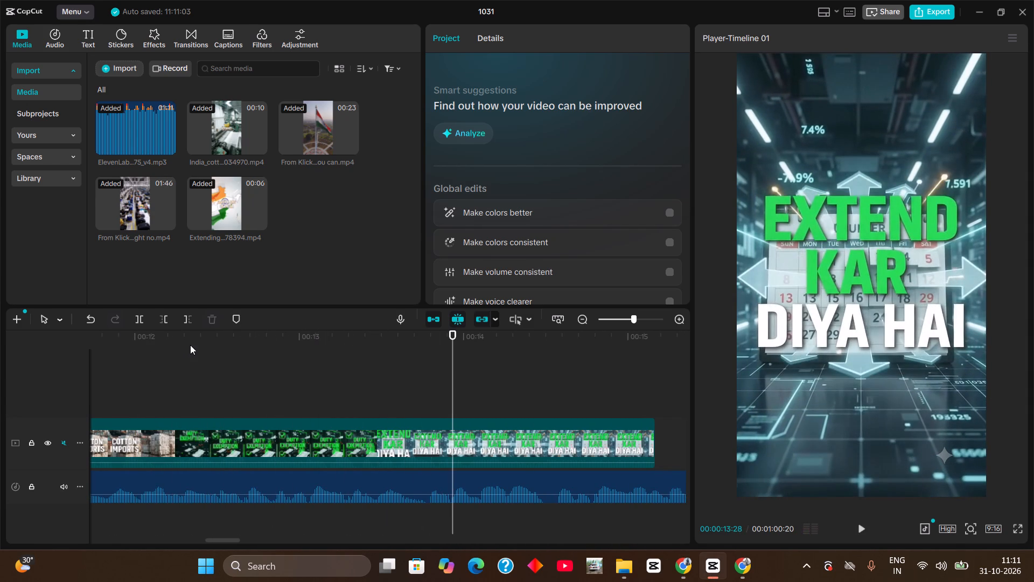
click(190, 345)
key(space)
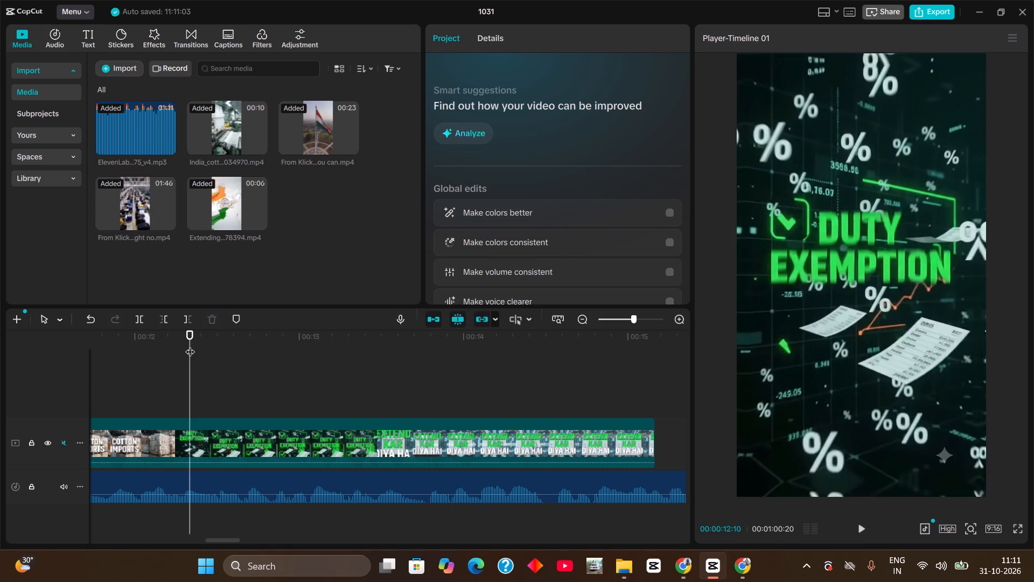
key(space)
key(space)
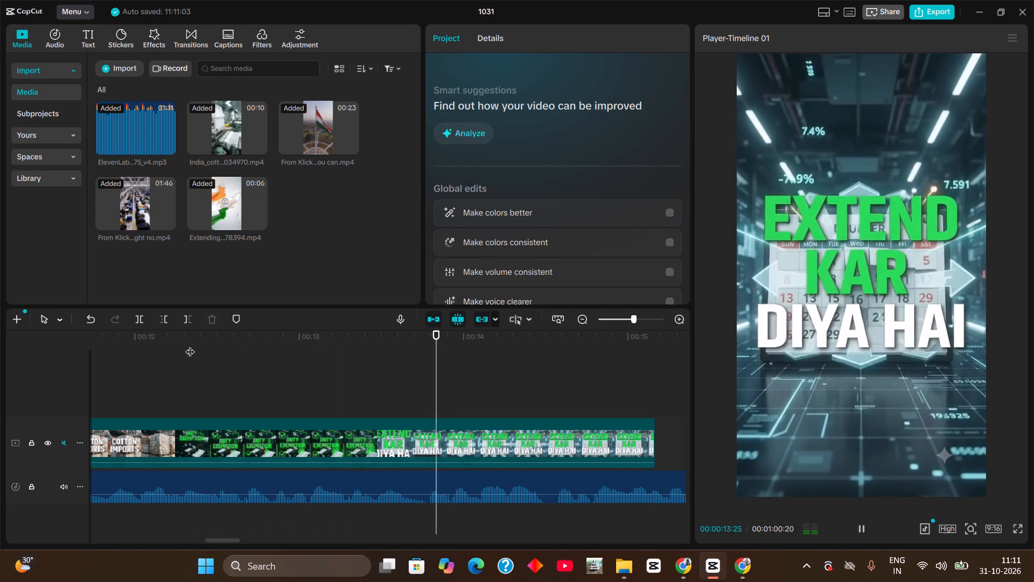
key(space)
Split the Government of India clip at 00:00:13:23 and delete the part after the cut.
drag(435, 342, 425, 349)
key(ctrl+b)
click(471, 428)
key(BackSpace)
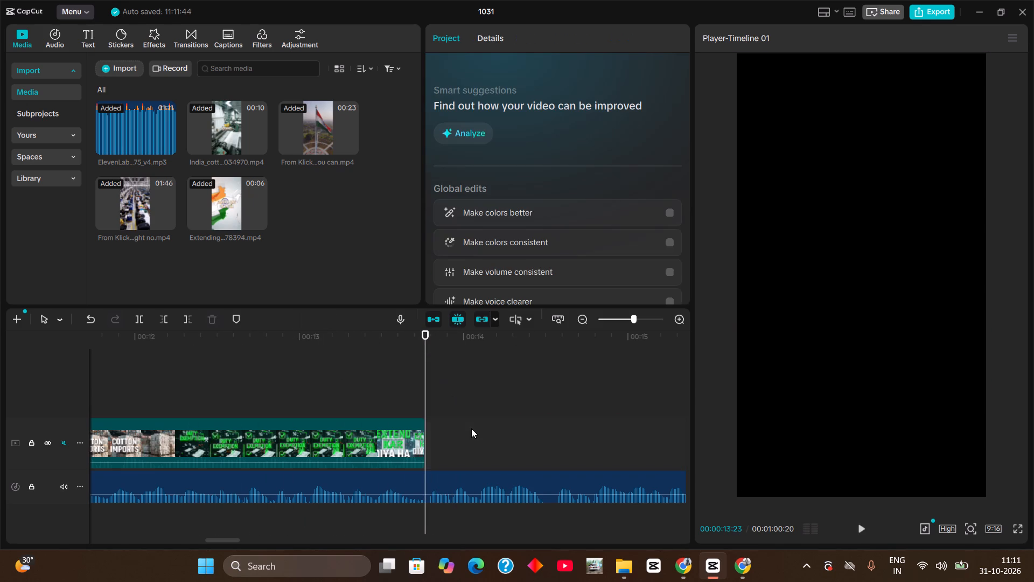